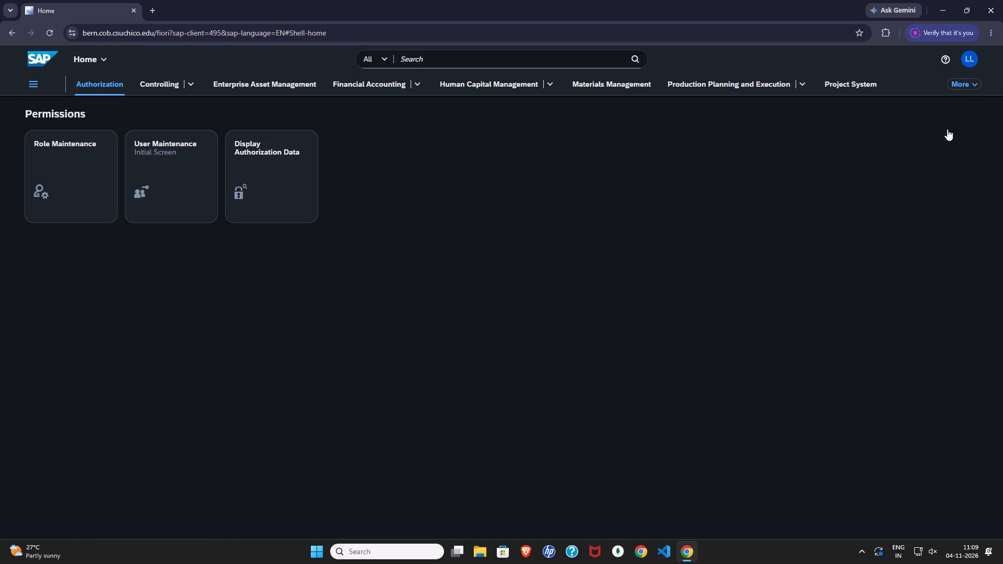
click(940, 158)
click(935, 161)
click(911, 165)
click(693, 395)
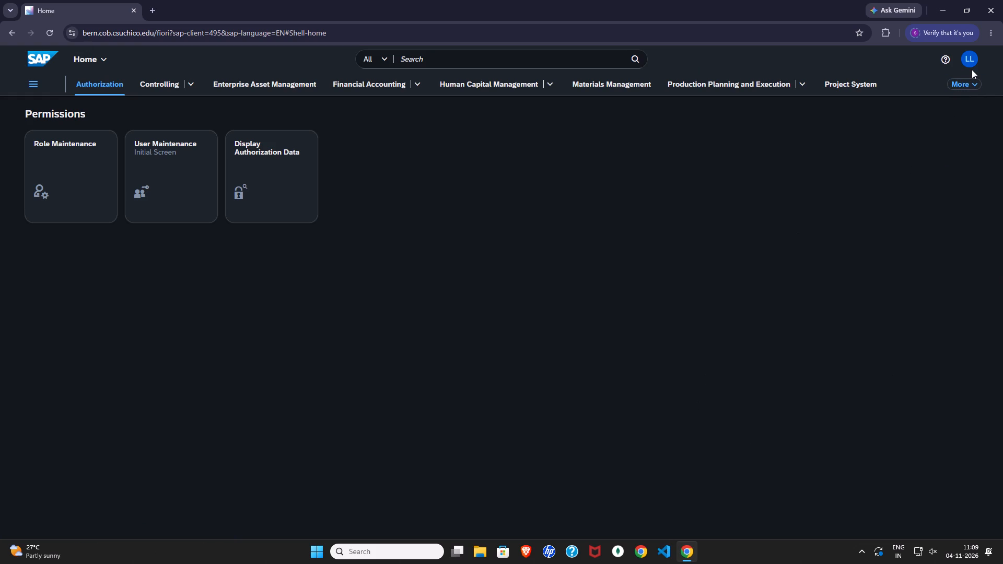
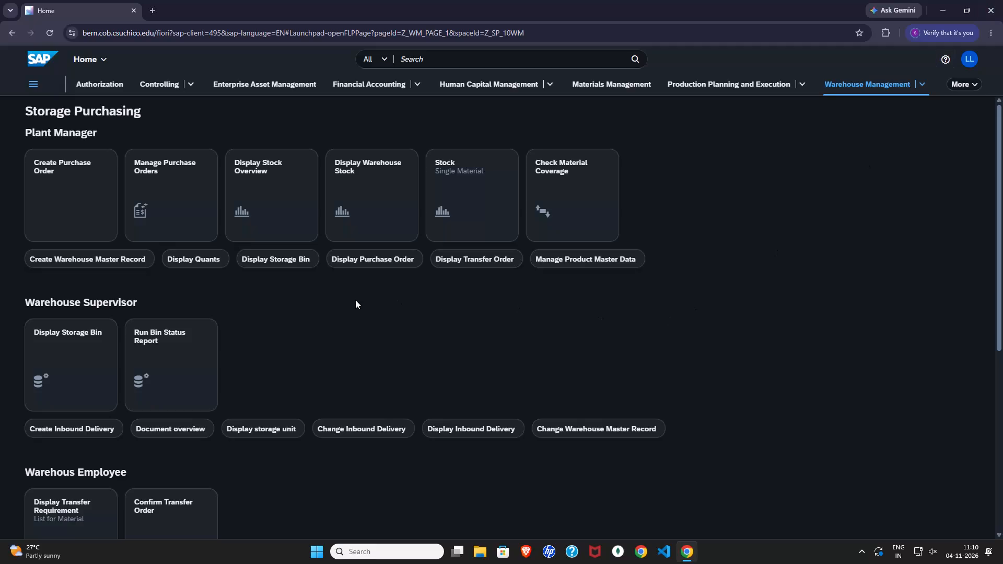
Open the warehouse supervisor's Bin Status Report and set its warehouse number to 100.
click(165, 366)
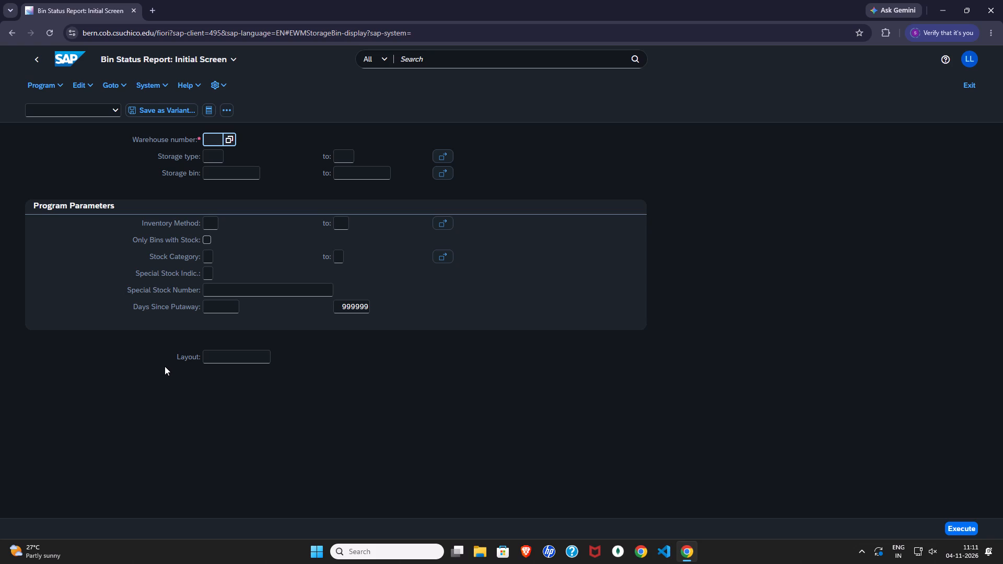
click(212, 139)
text(100)
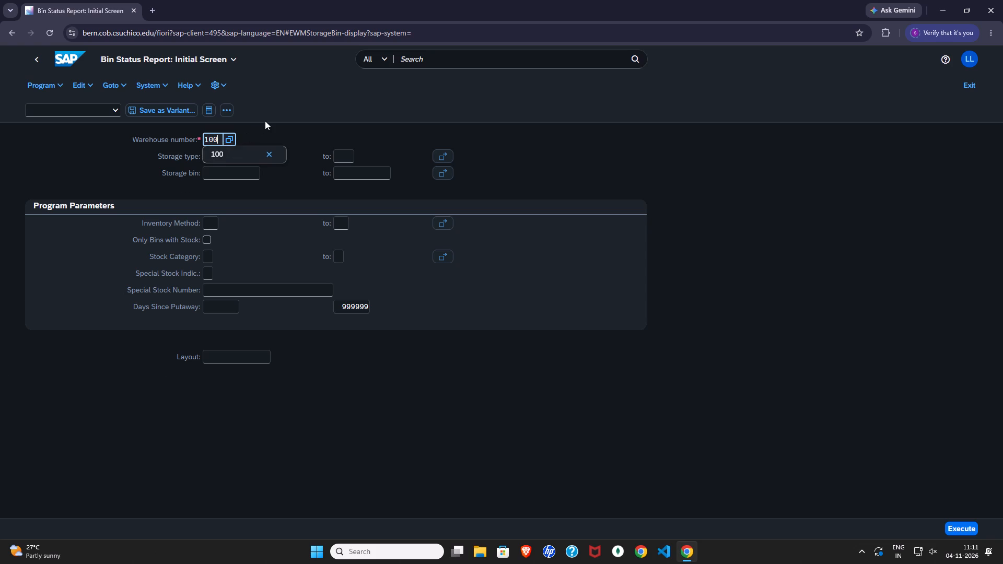
click(267, 128)
Fill in the starting storage type for the bin status selection.
click(216, 156)
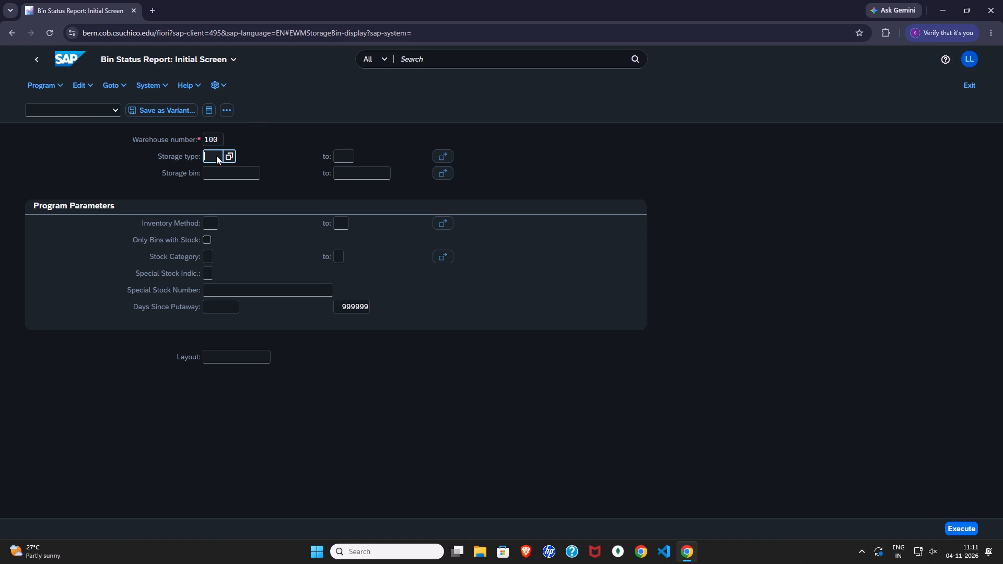
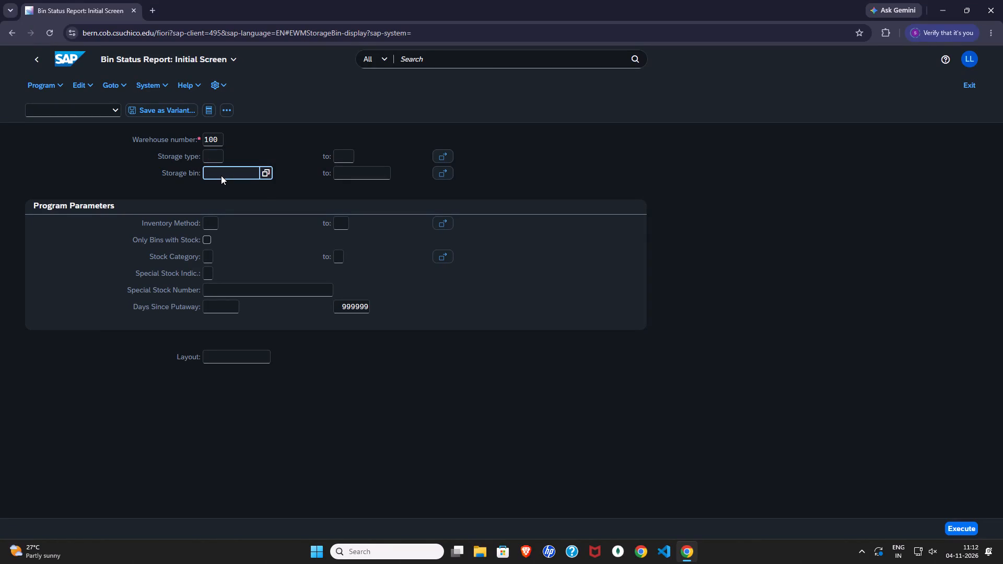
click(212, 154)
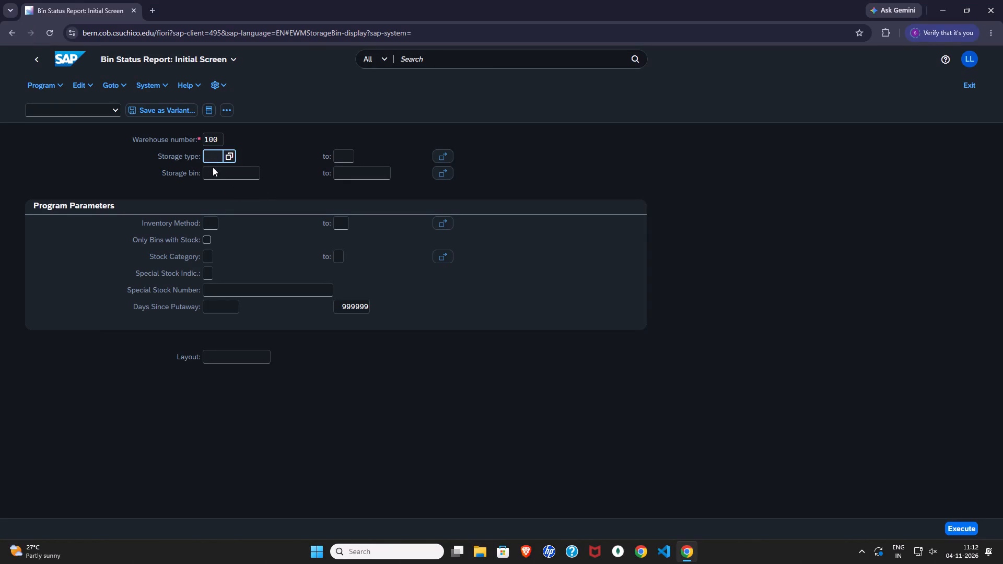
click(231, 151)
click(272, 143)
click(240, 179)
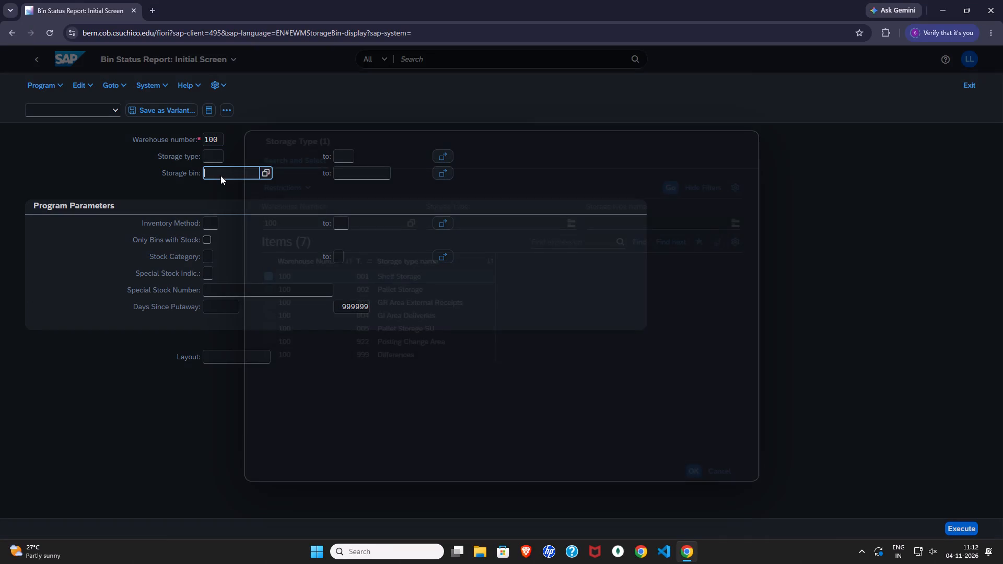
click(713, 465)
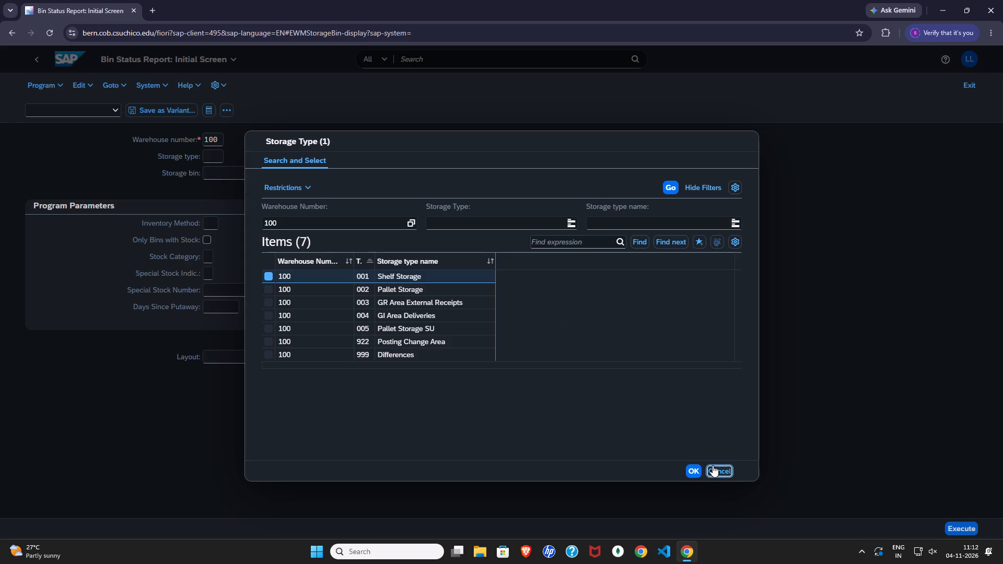
Restrict the storage bin selection to STBN*100 and run the Bin Status Report.
click(223, 168)
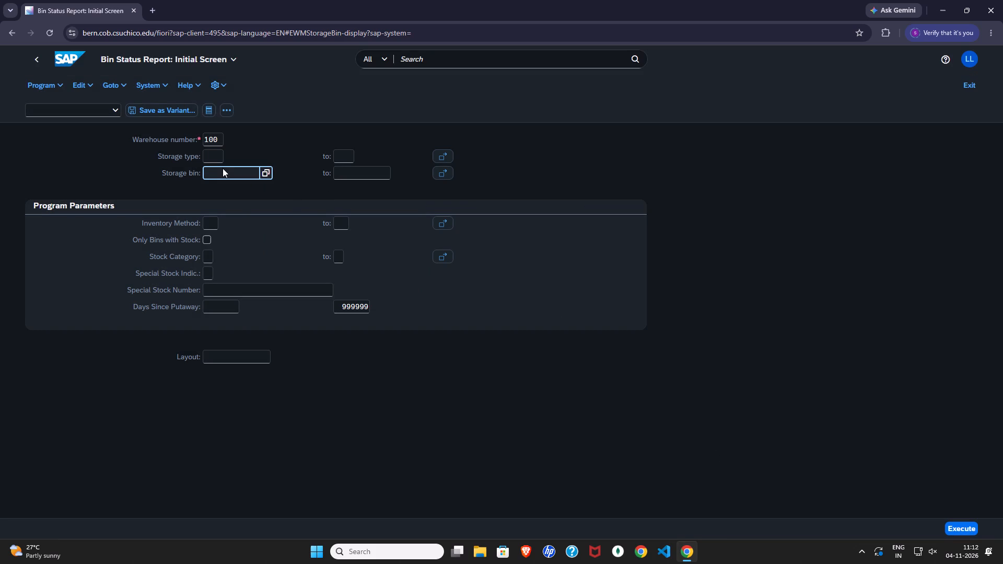
text(stbn)
key(shift+asterisk)
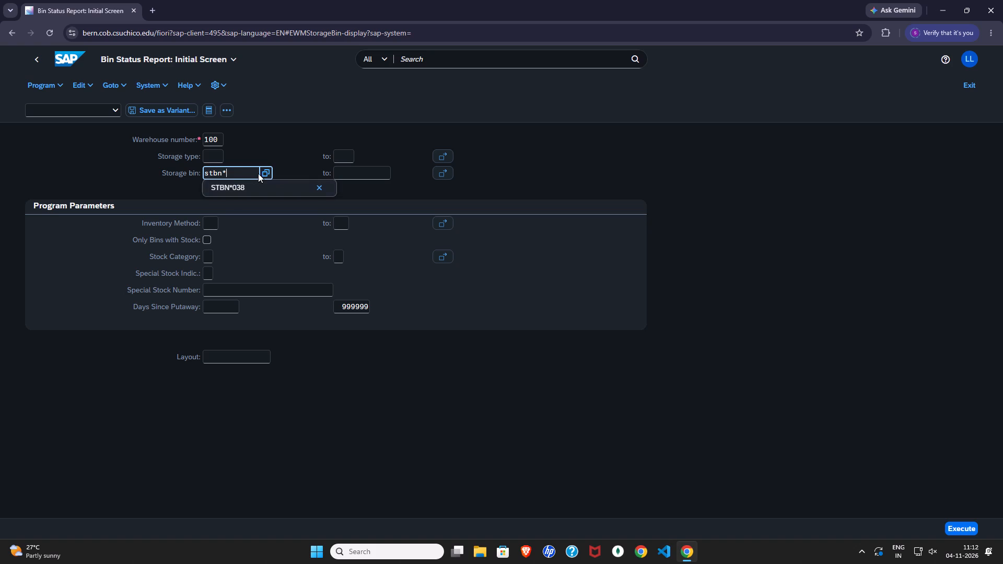
text(100)
key(Return)
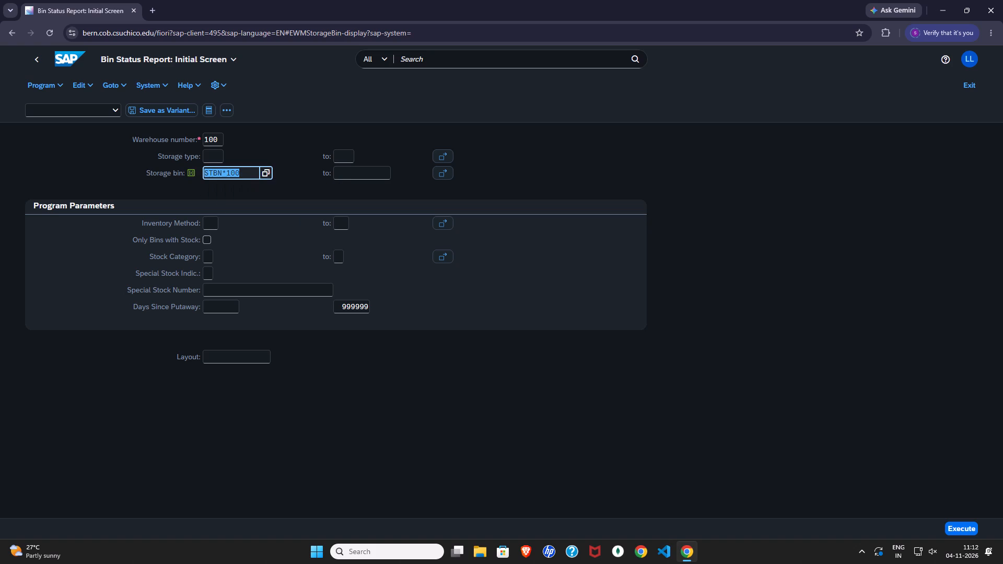
click(953, 528)
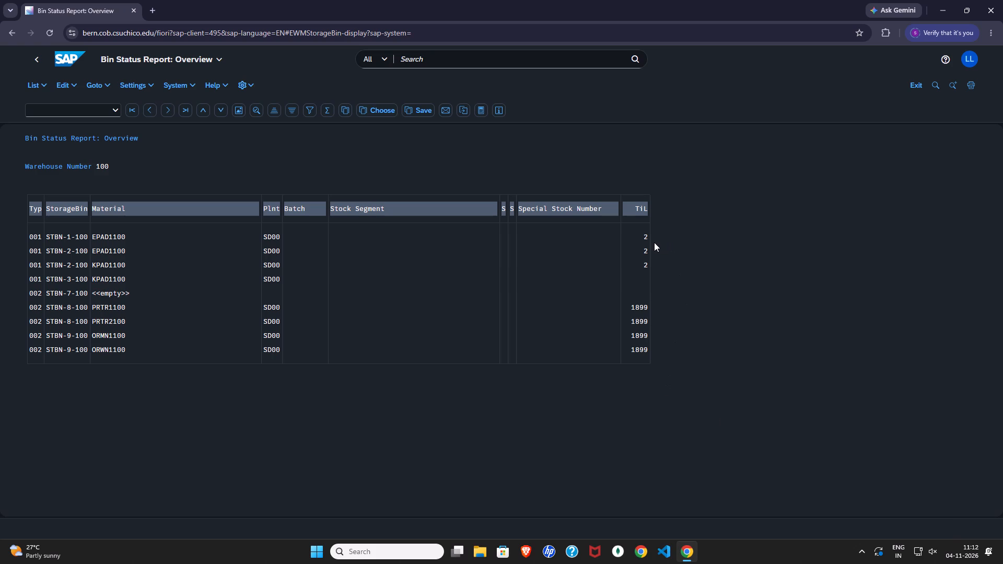
Examine the storage types, bins and materials listed in the bin status overview for warehouse 100.
drag(69, 288, 226, 305)
click(290, 290)
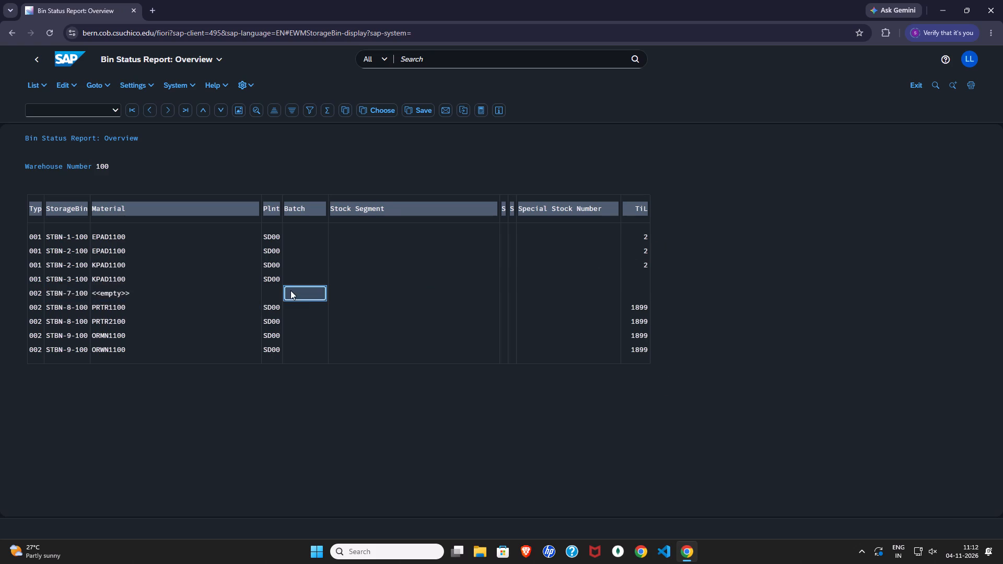
click(365, 415)
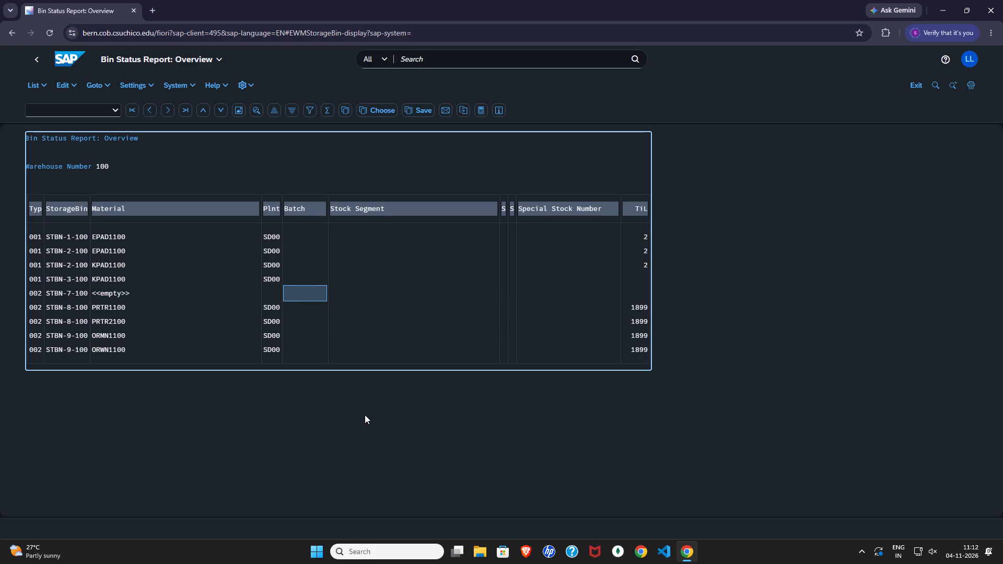
click(365, 415)
click(264, 300)
click(262, 362)
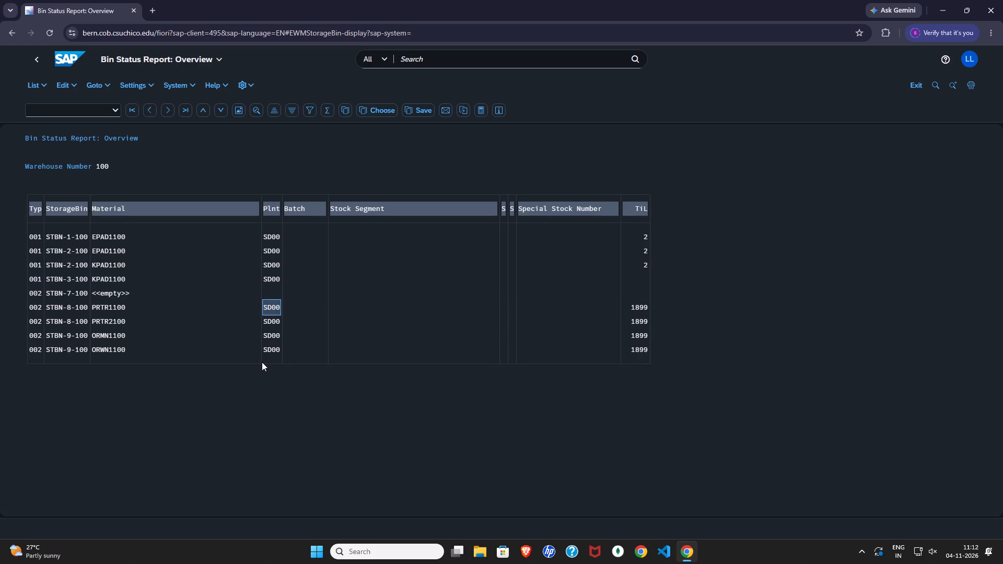
click(211, 420)
click(273, 410)
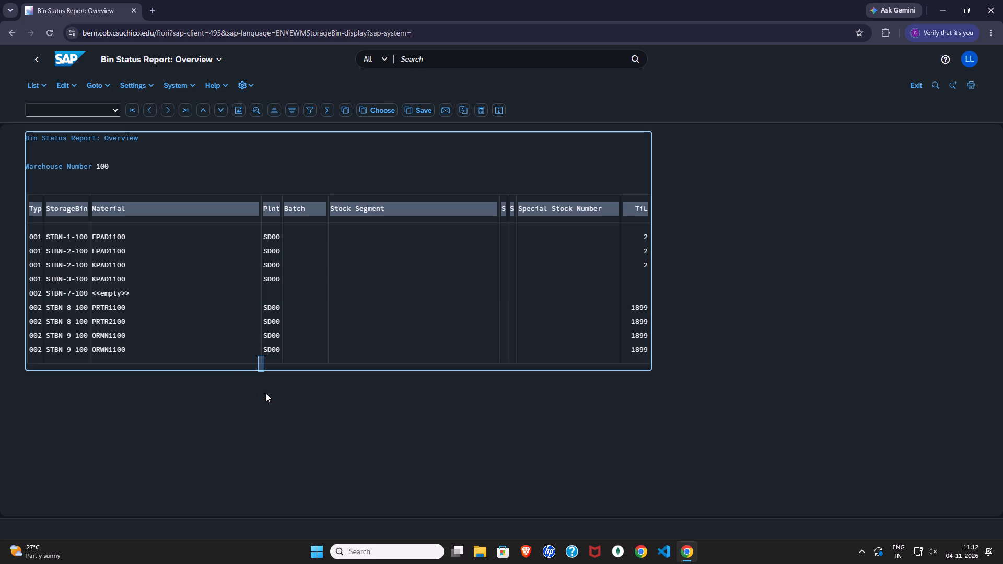
click(256, 387)
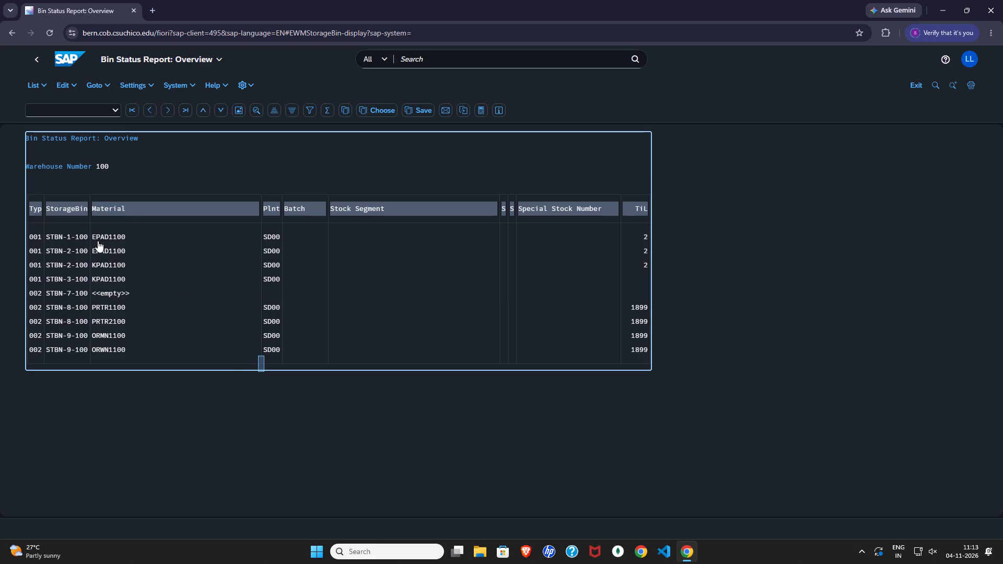
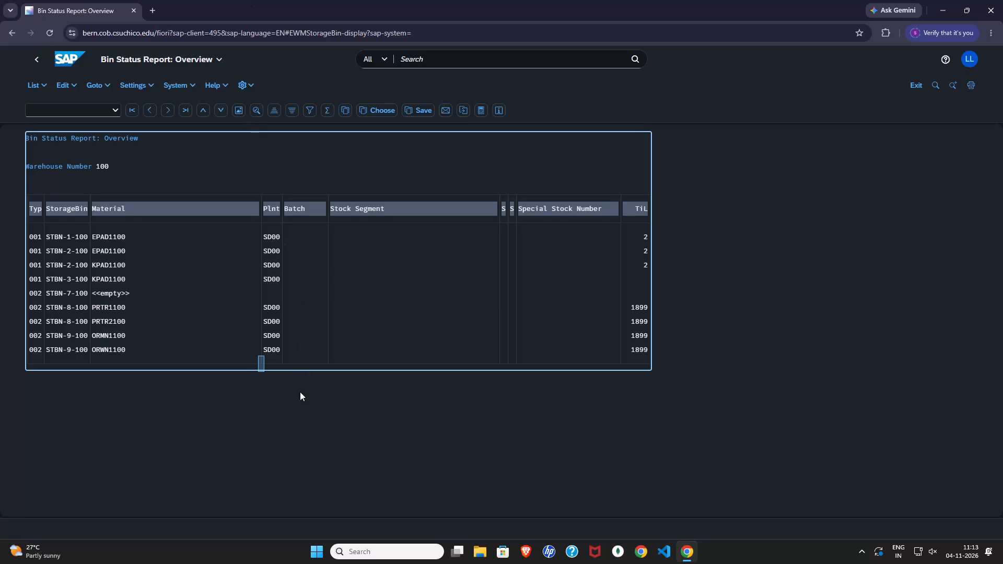
Try to open the details of storage bin STBN-7-100 from its row in the bin status overview.
click(300, 429)
double_click(274, 290)
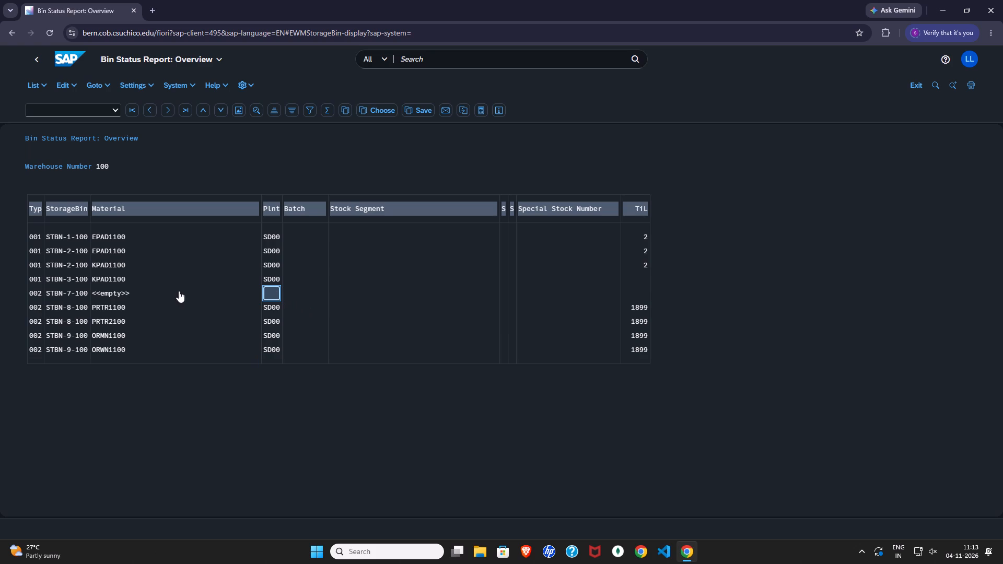
double_click(139, 298)
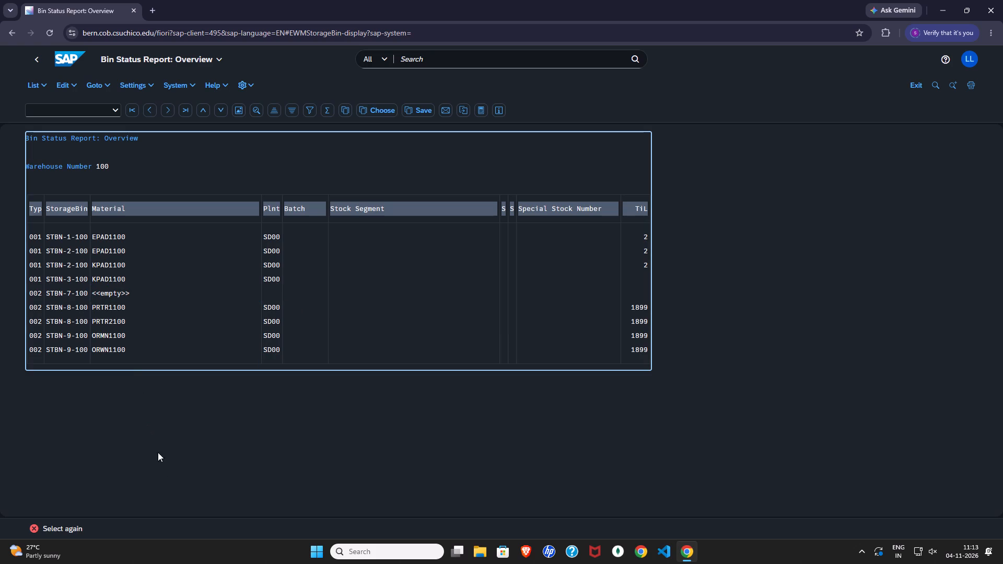
click(167, 473)
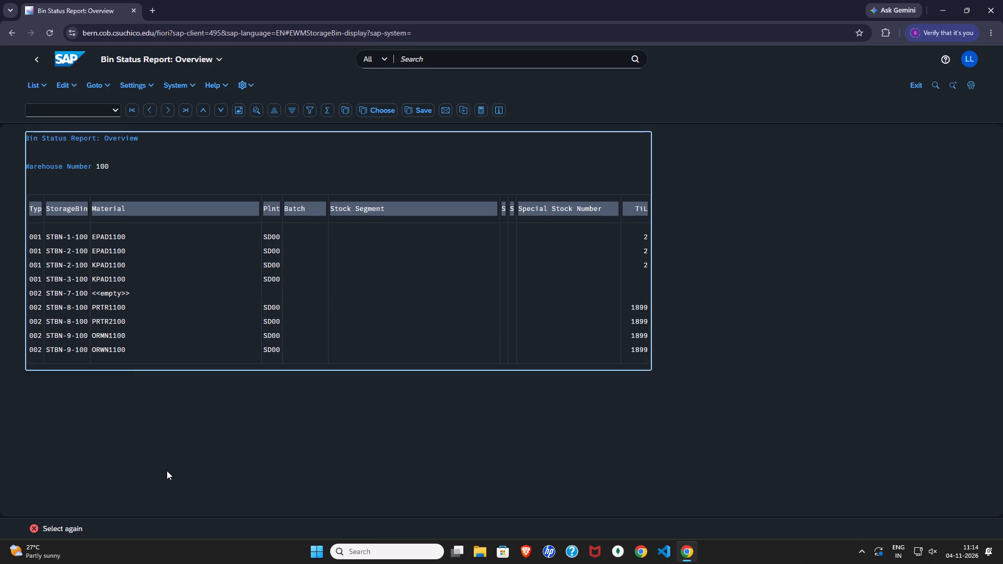
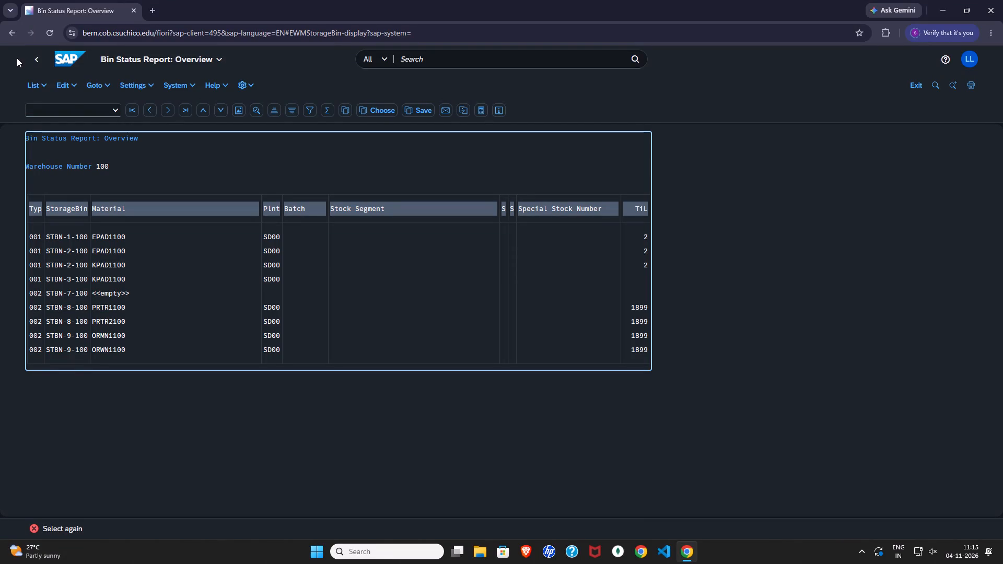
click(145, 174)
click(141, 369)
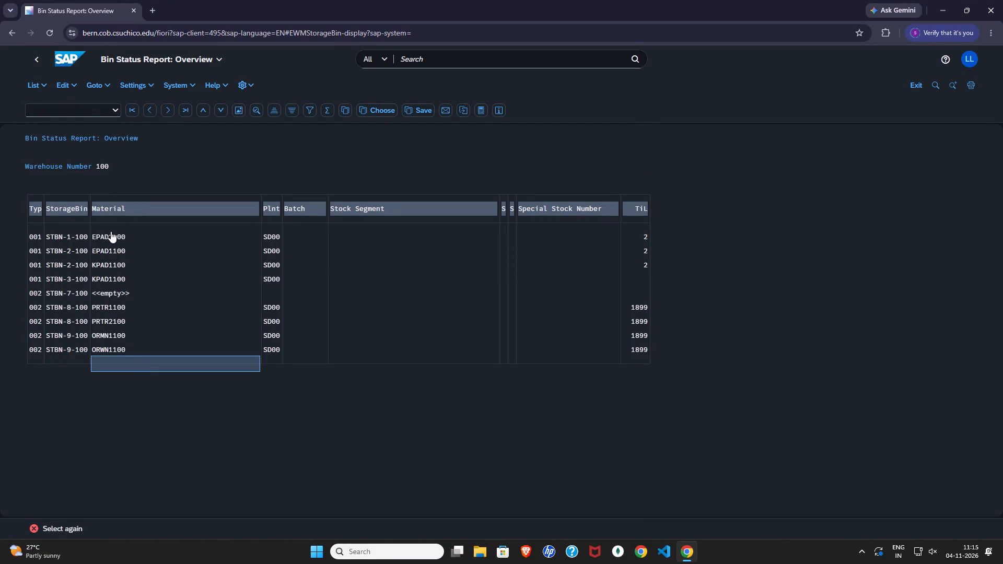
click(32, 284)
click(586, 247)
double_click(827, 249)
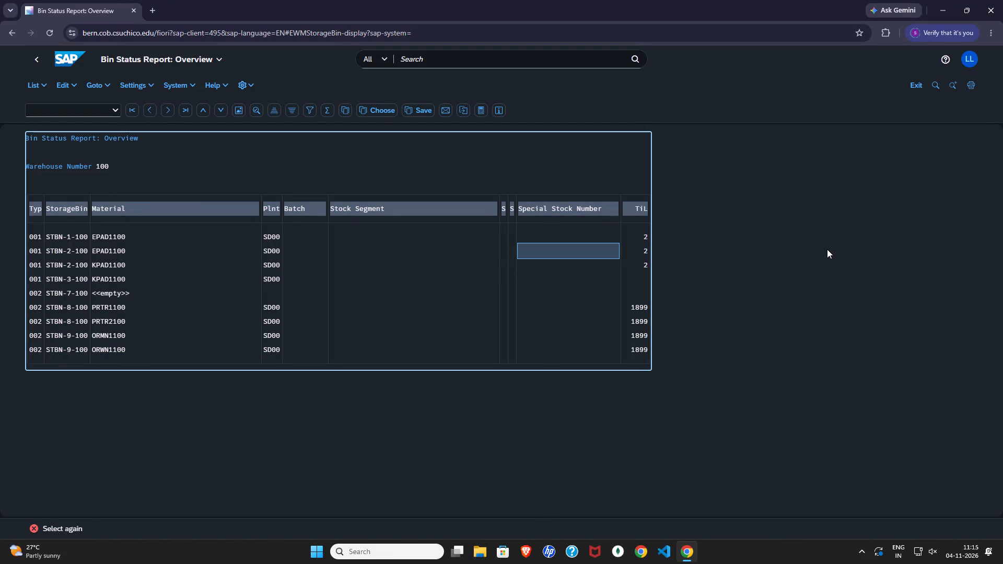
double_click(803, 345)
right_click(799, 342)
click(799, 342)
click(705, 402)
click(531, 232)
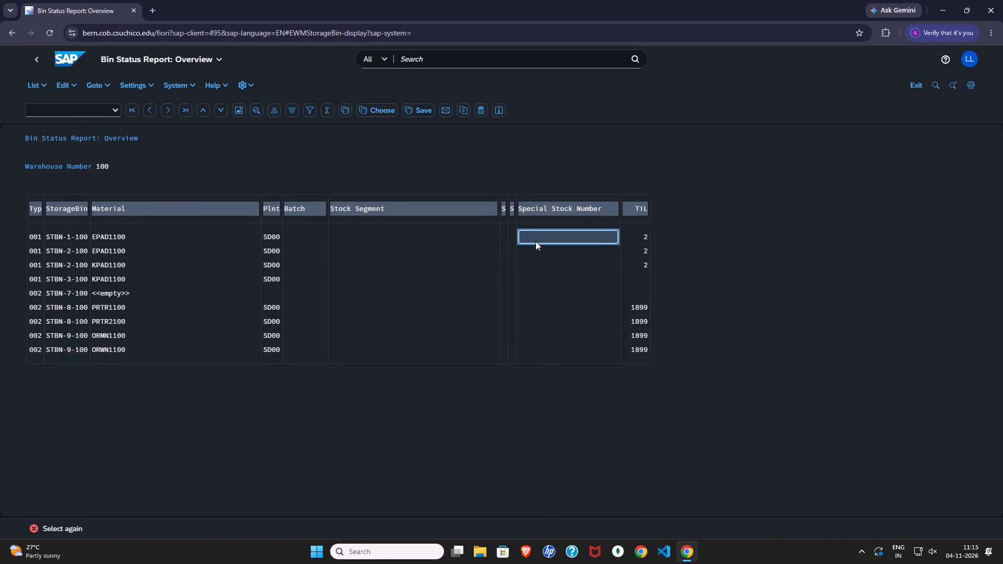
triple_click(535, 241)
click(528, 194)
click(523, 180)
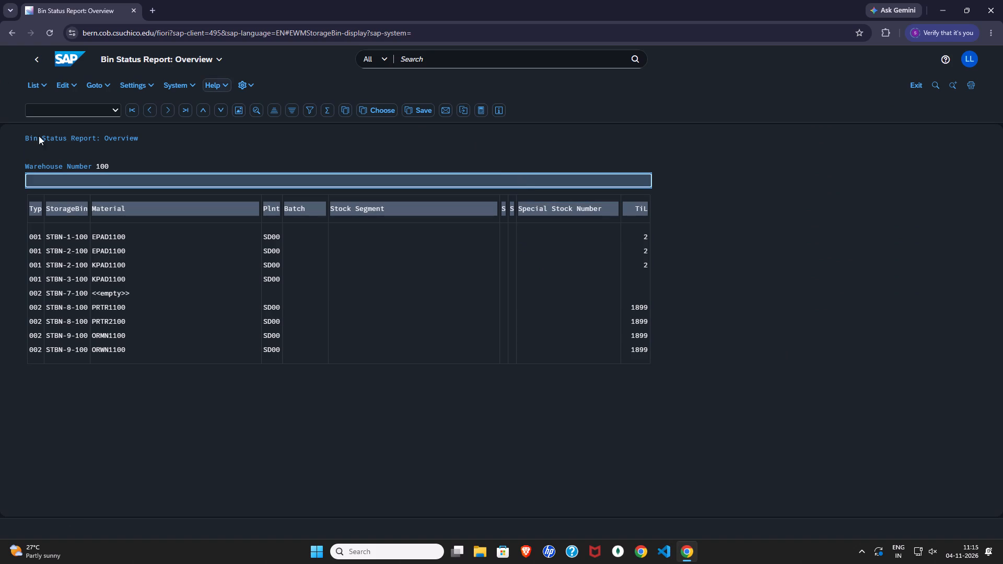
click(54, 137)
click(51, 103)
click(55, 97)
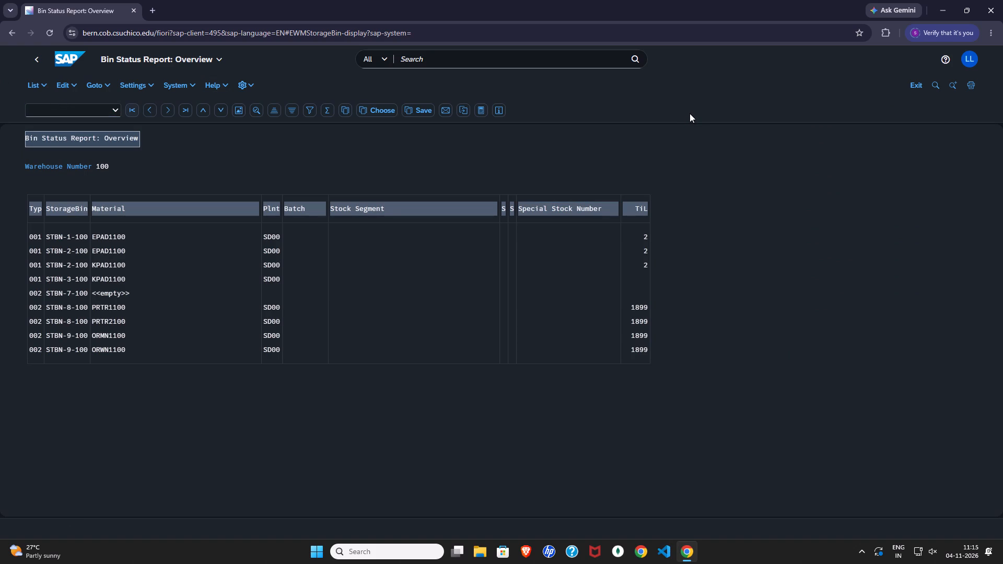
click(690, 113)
Leave the bin status report and open the warehouse employee's Display Transfer Requirement (List for Material) app.
click(43, 61)
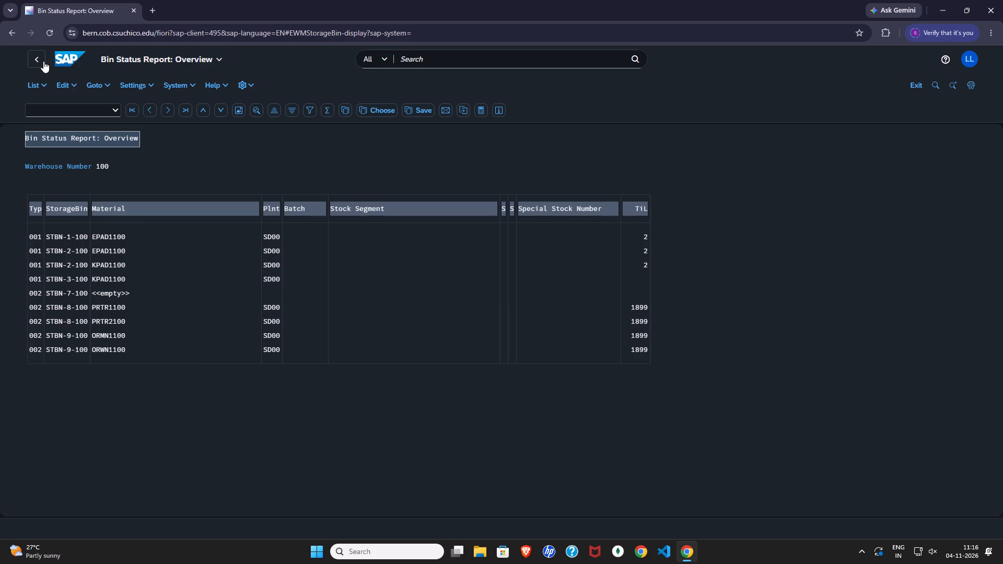
click(43, 61)
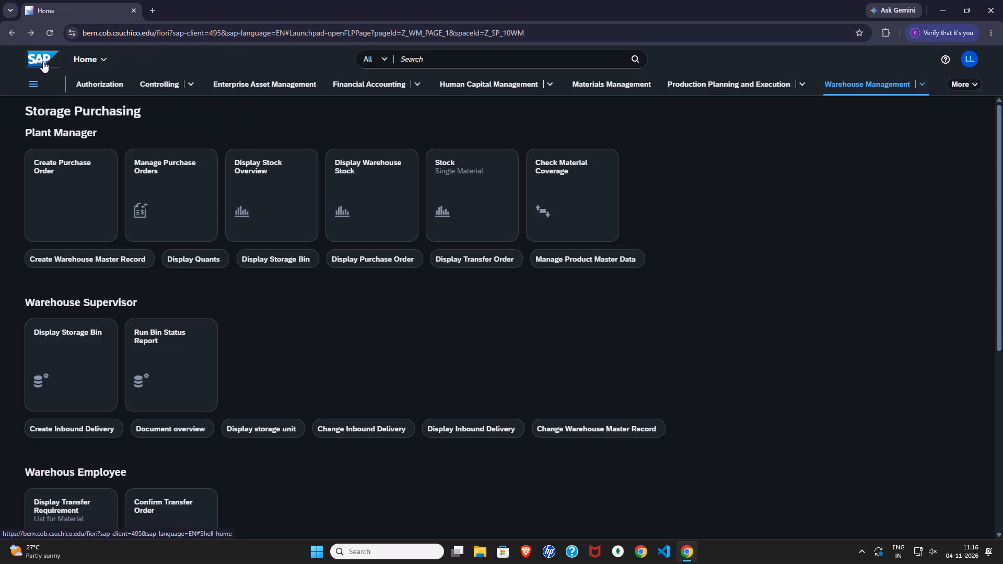
scroll(230, 271, down, 2)
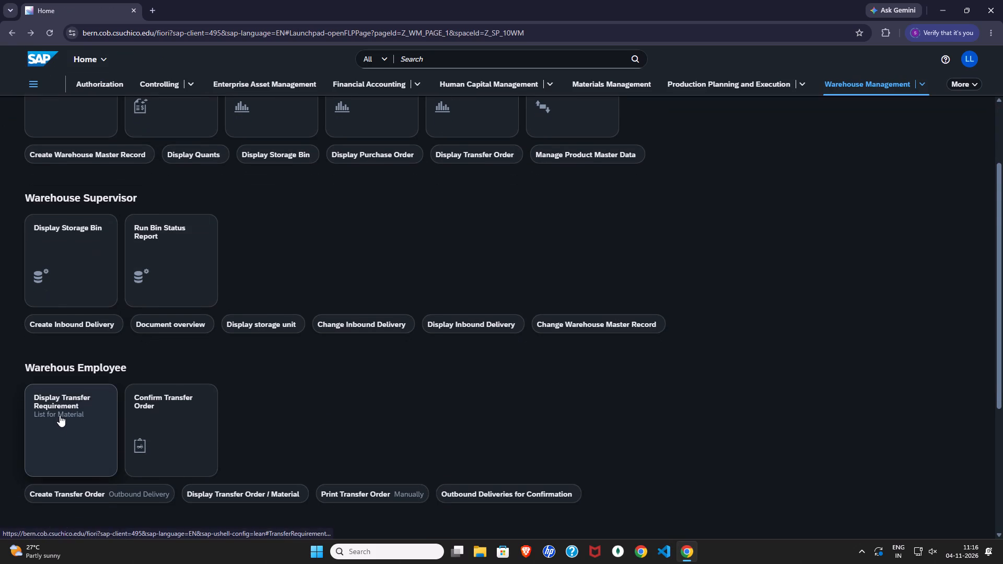
scroll(60, 415, down, 2)
scroll(129, 356, down, 4)
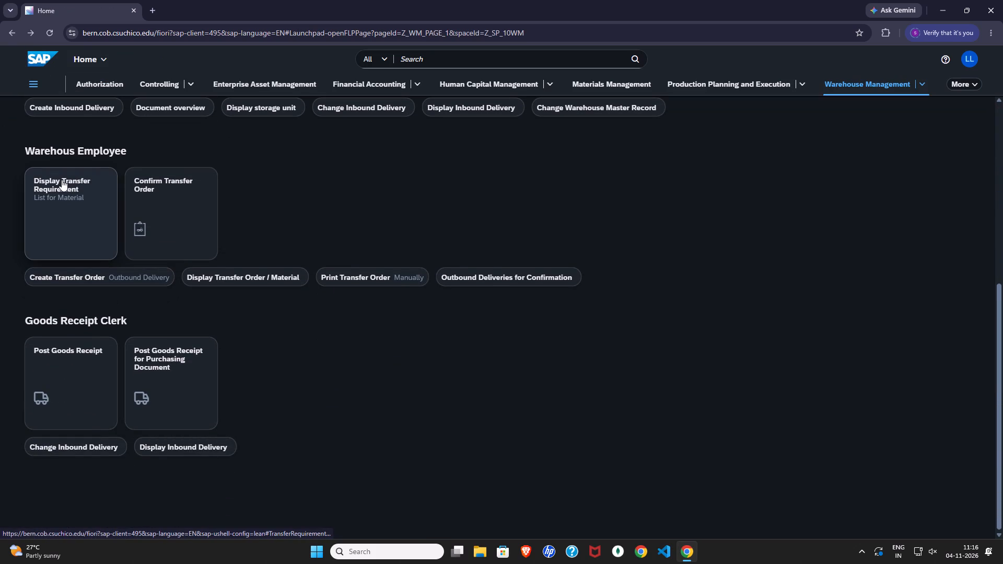
click(74, 205)
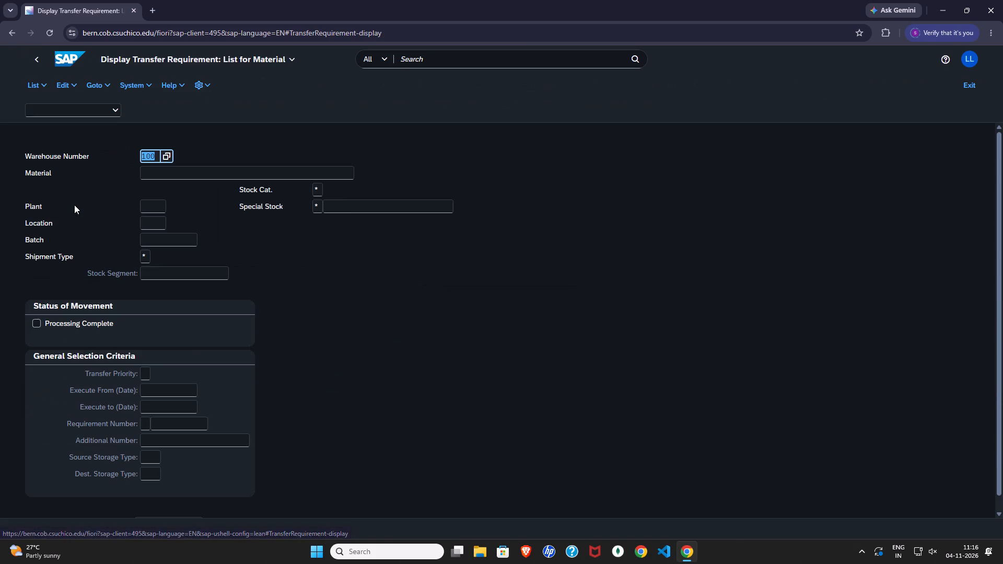
click(333, 247)
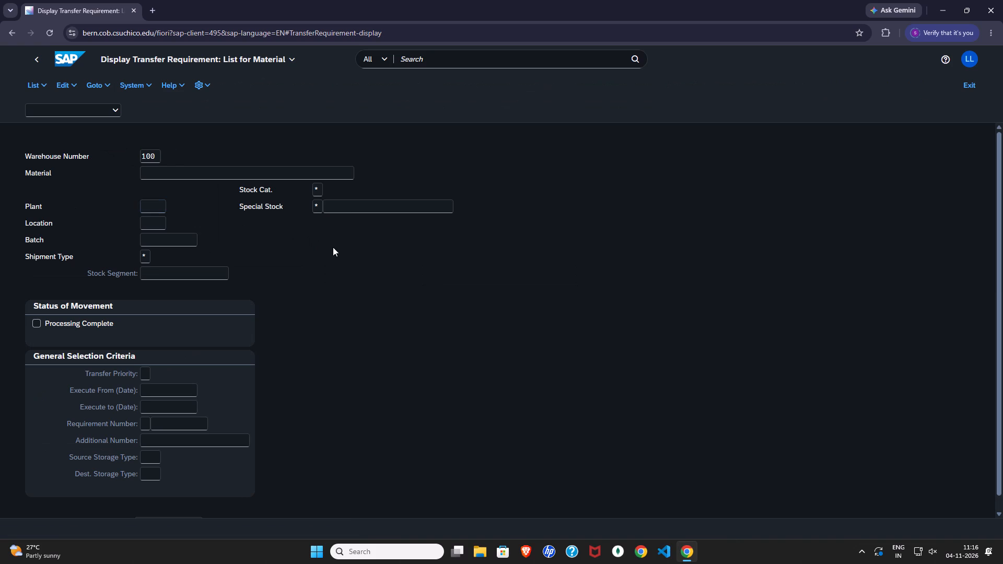
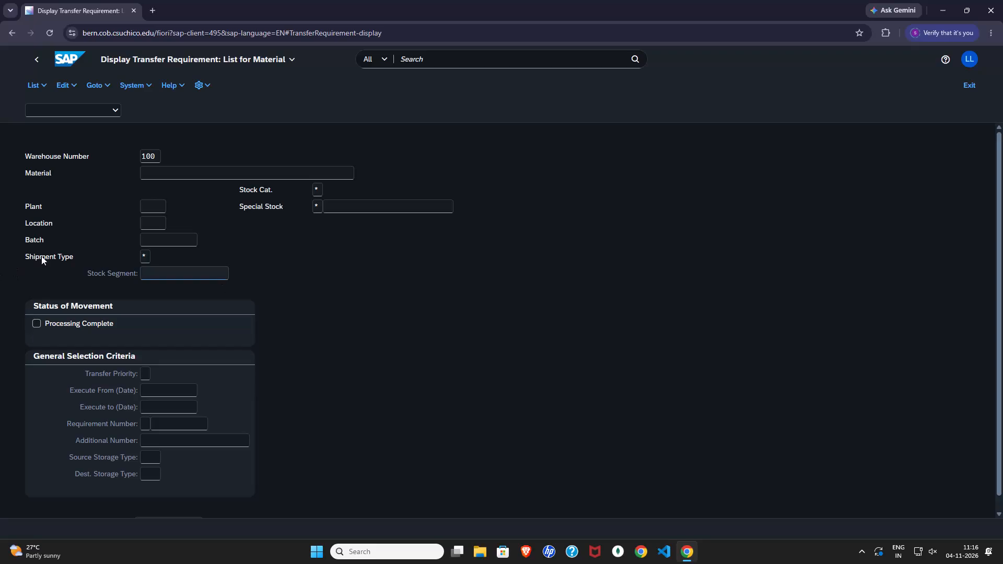
List the open transfer requirements for material KPAD1038 (Knee Pads) in warehouse 100.
click(176, 168)
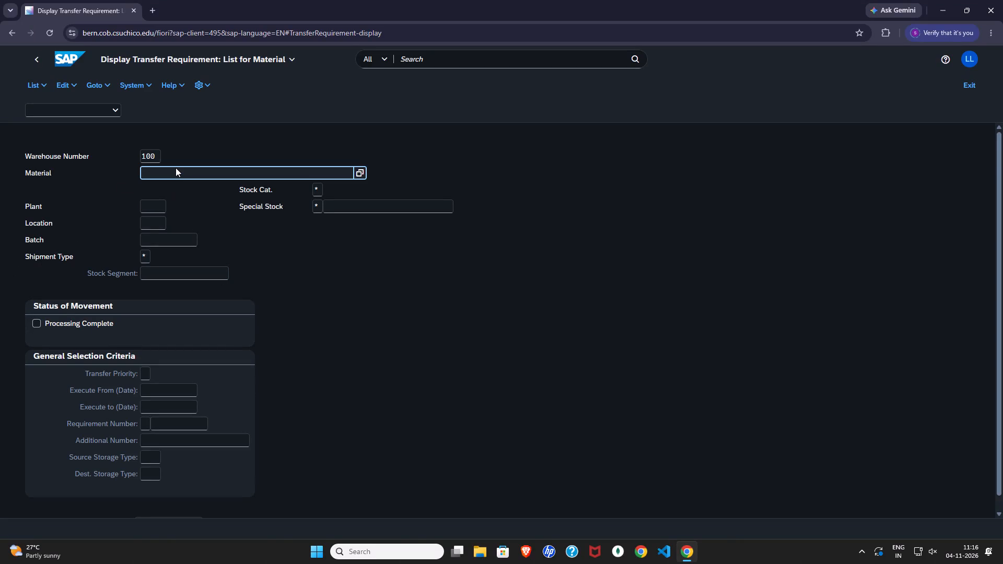
text(kpad21)
key(BackSpace)
key(1)
text(038)
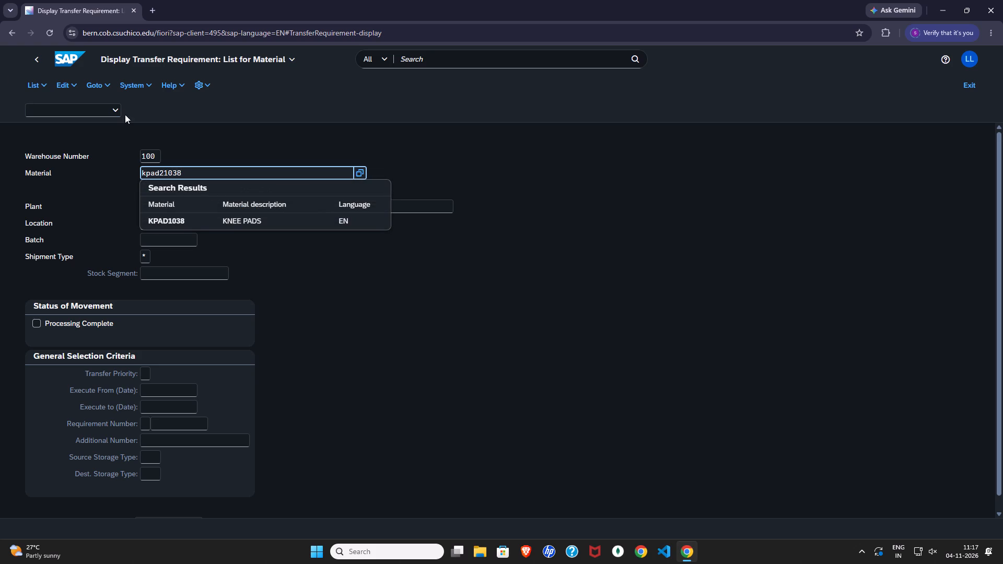
click(185, 219)
click(497, 385)
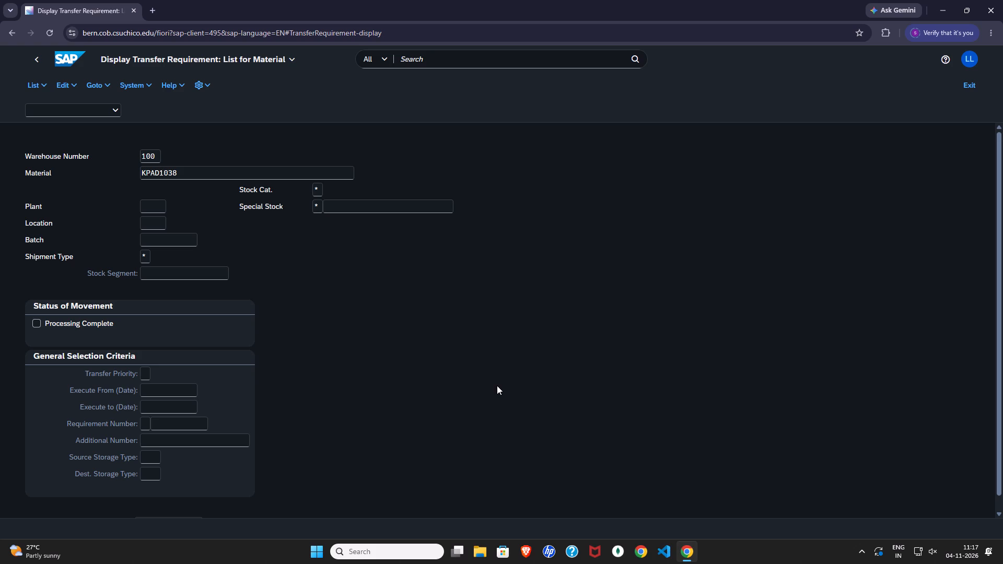
scroll(496, 385, down, 8)
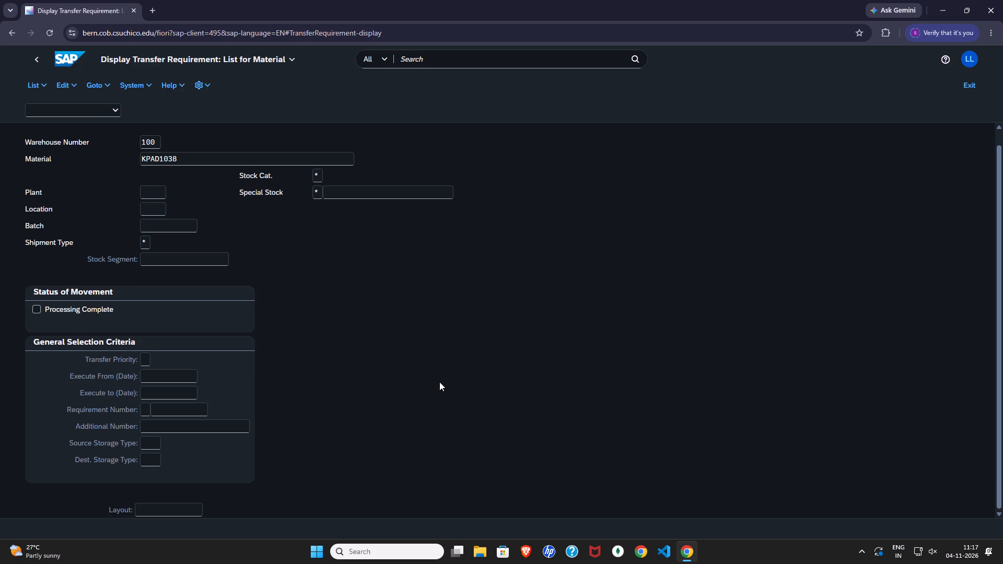
key(Return)
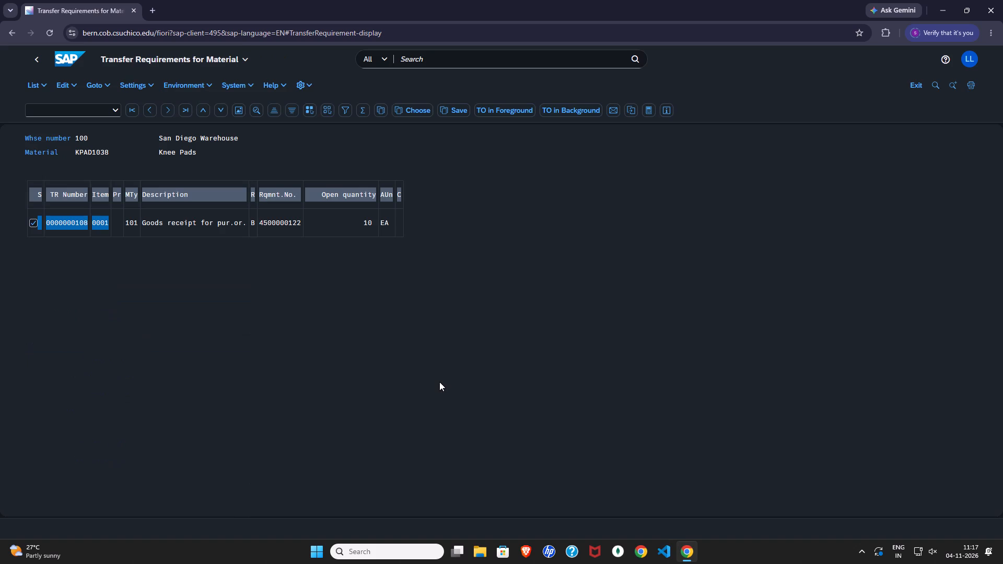
click(430, 379)
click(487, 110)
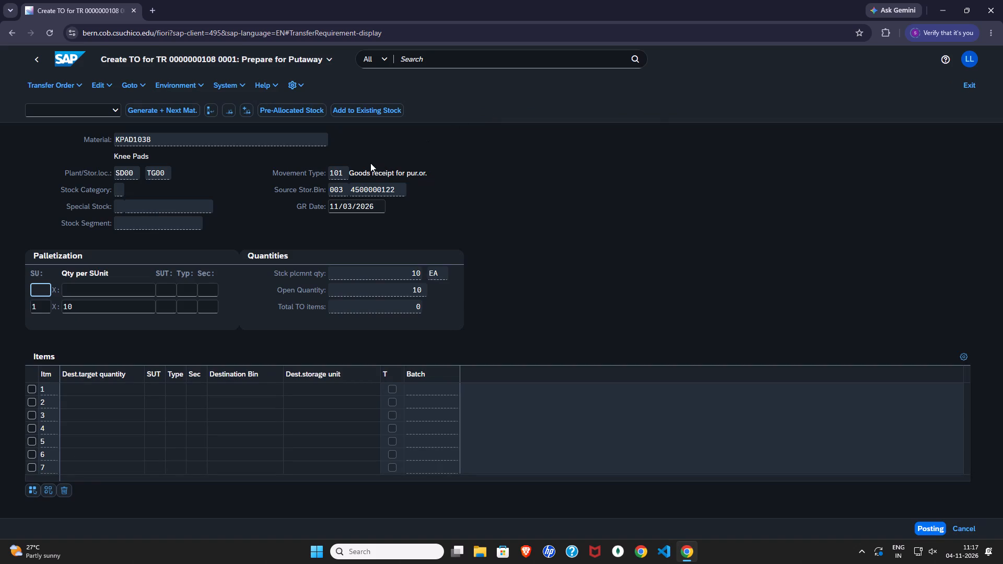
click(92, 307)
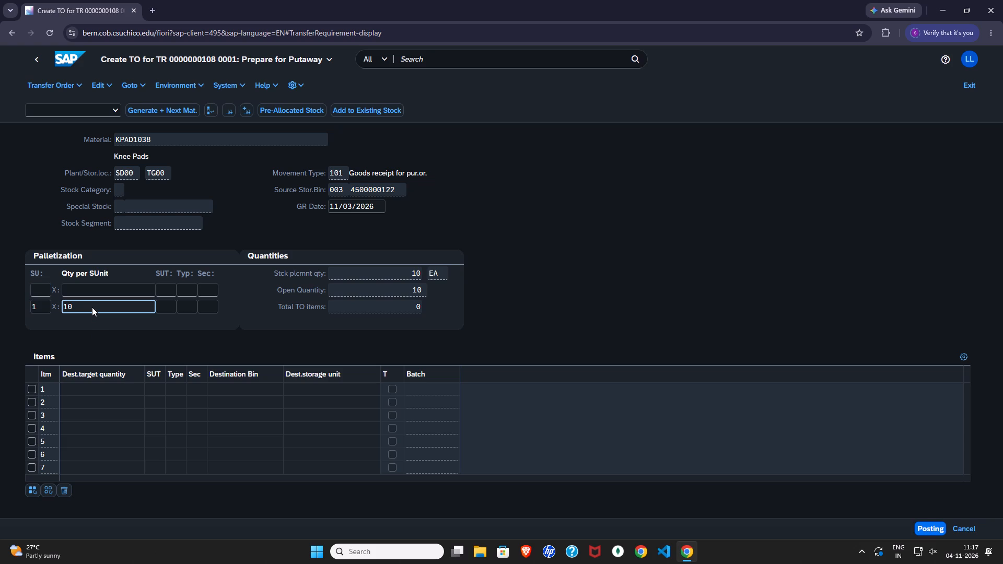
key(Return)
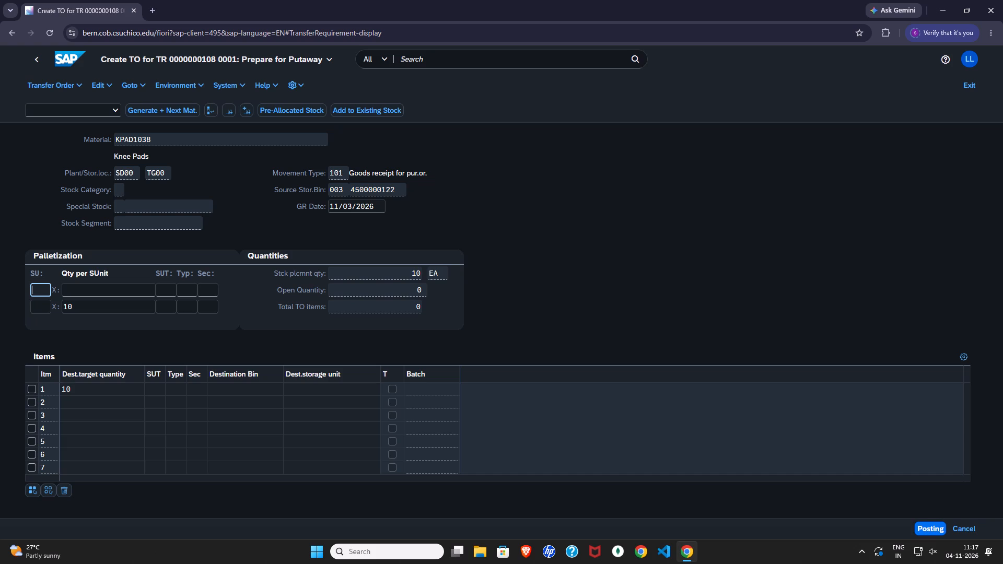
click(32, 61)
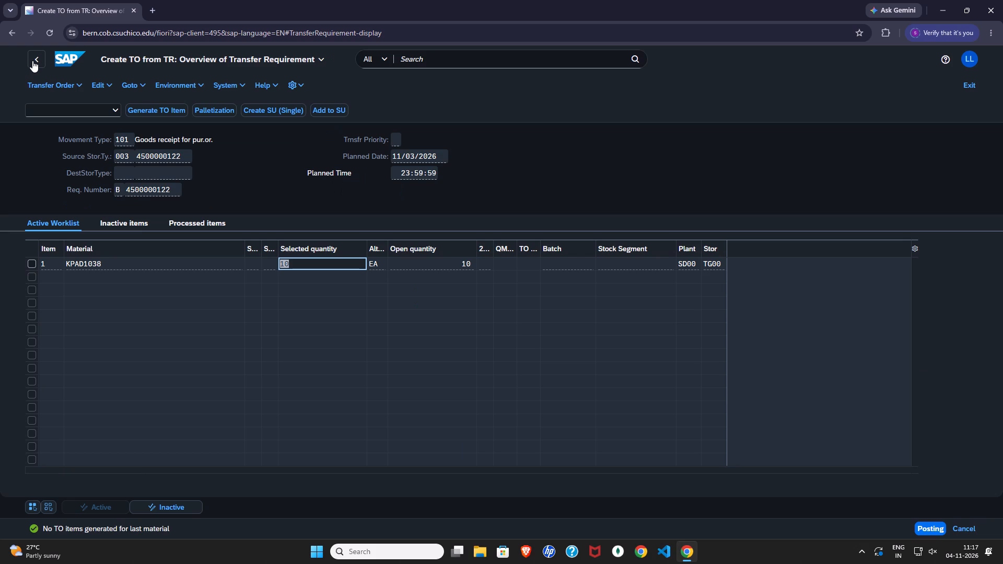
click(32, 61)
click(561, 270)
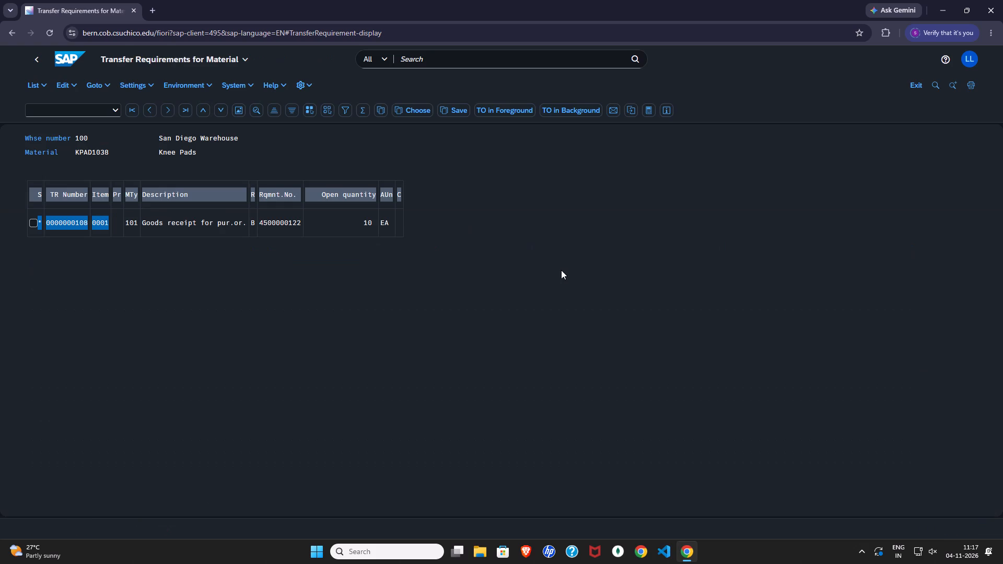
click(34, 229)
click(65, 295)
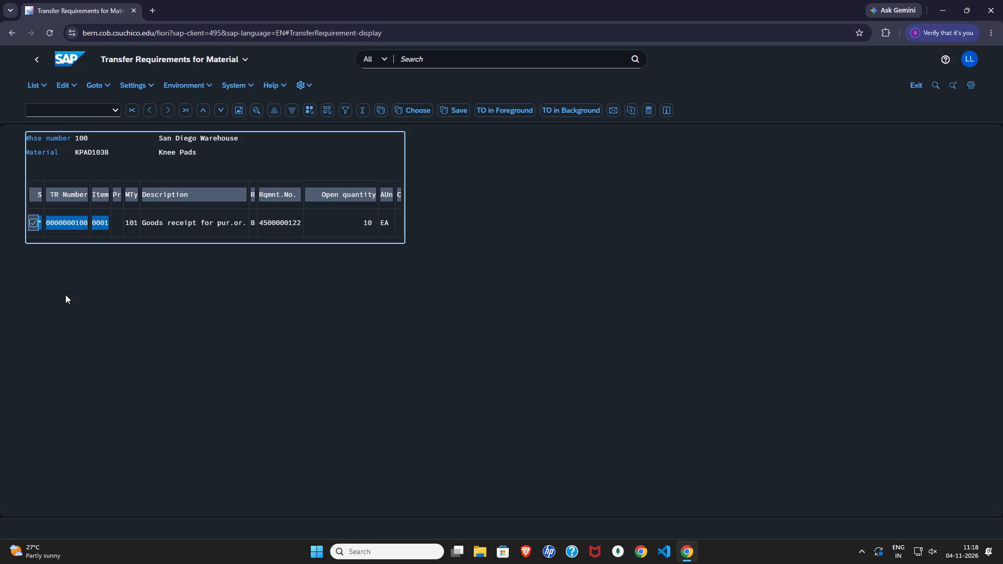
Return to the transfer requirement selection criteria and open the plant value for editing.
click(37, 62)
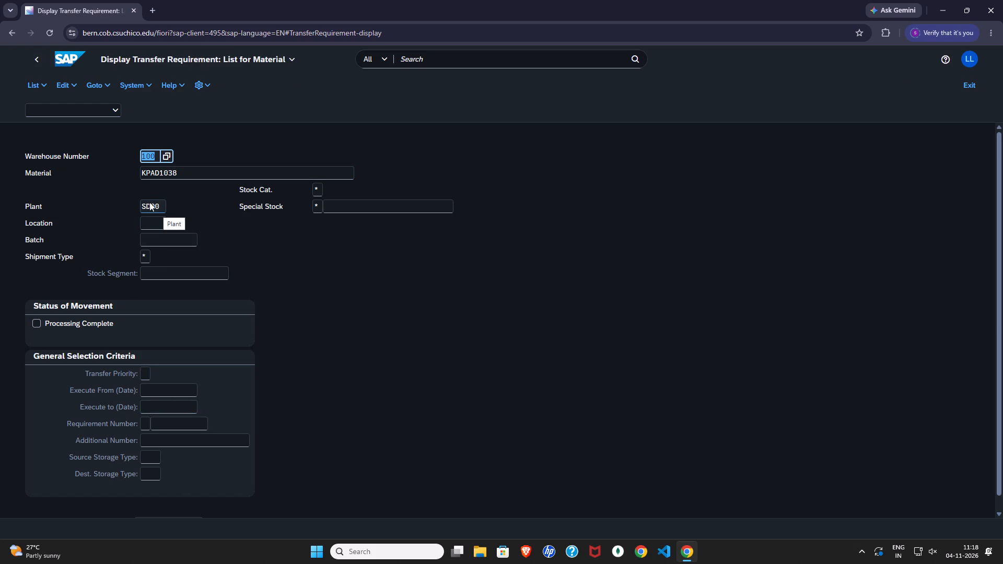
click(207, 224)
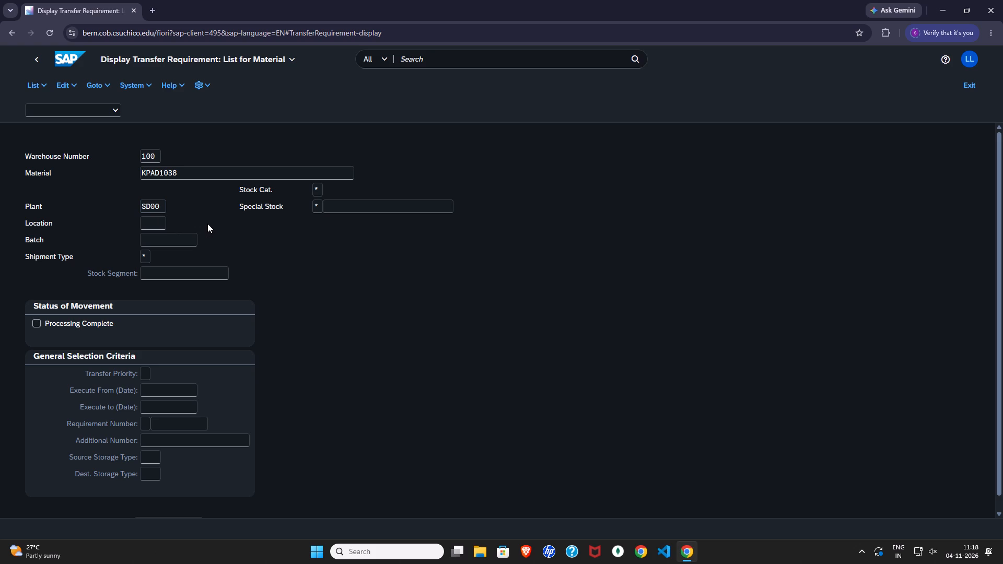
click(159, 208)
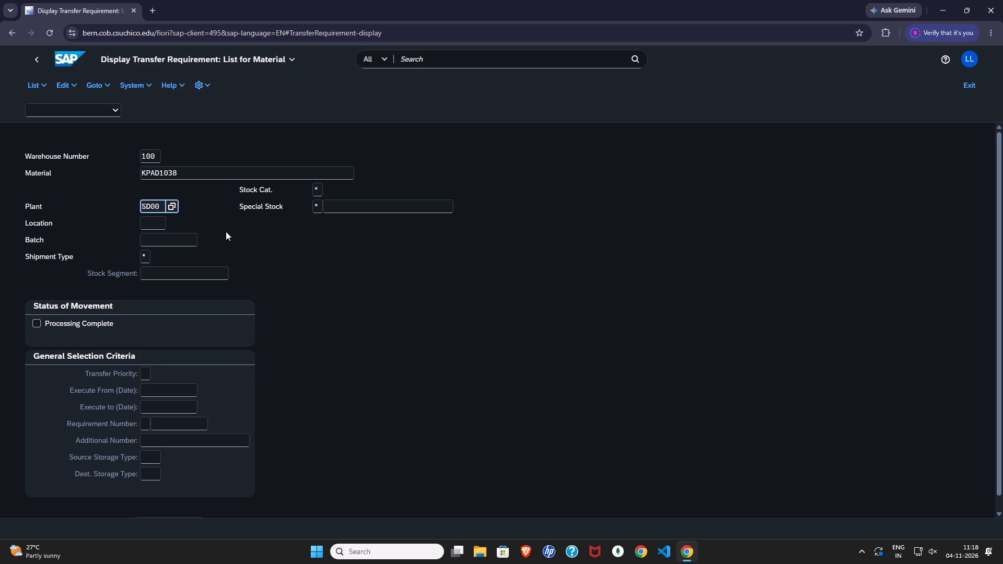
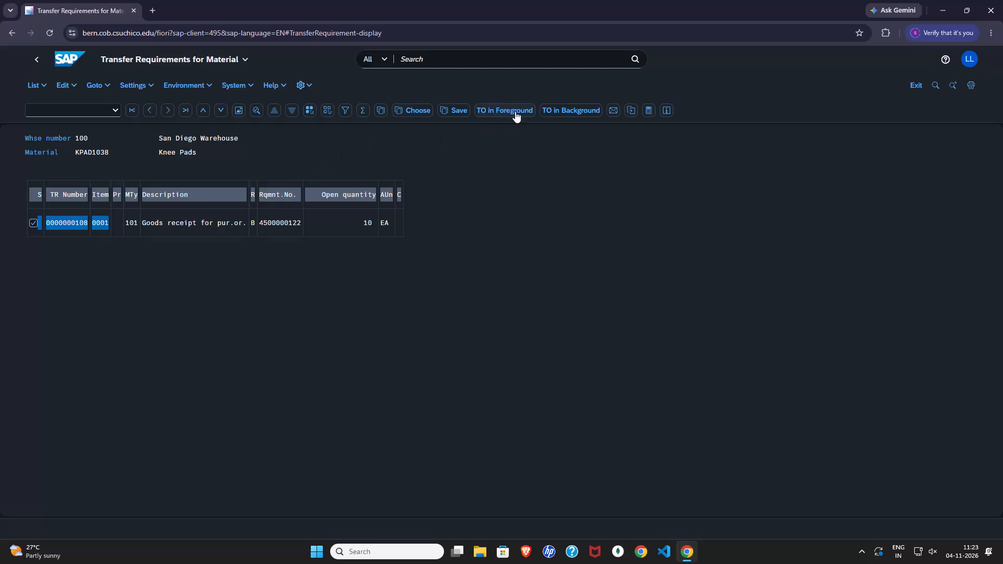
click(515, 111)
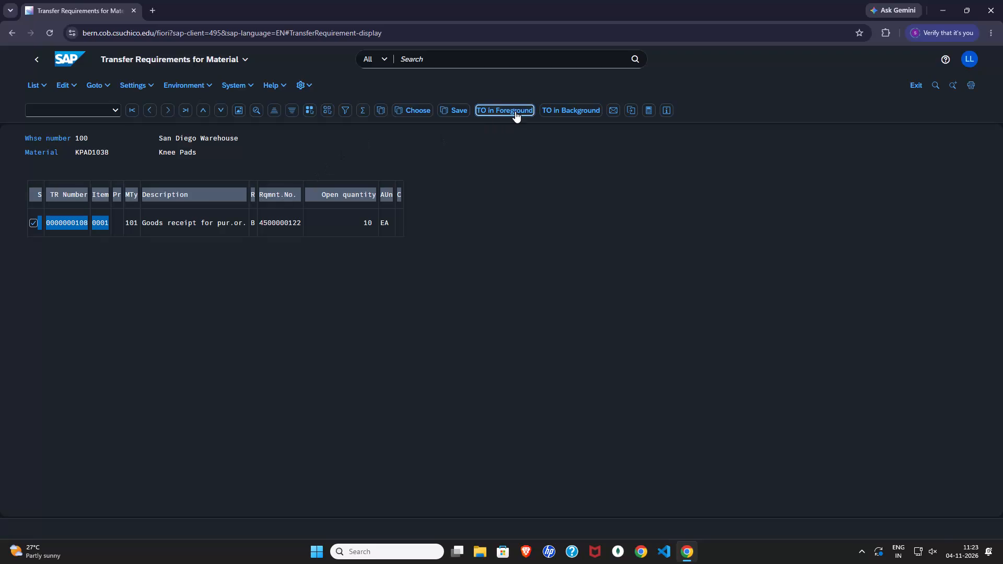
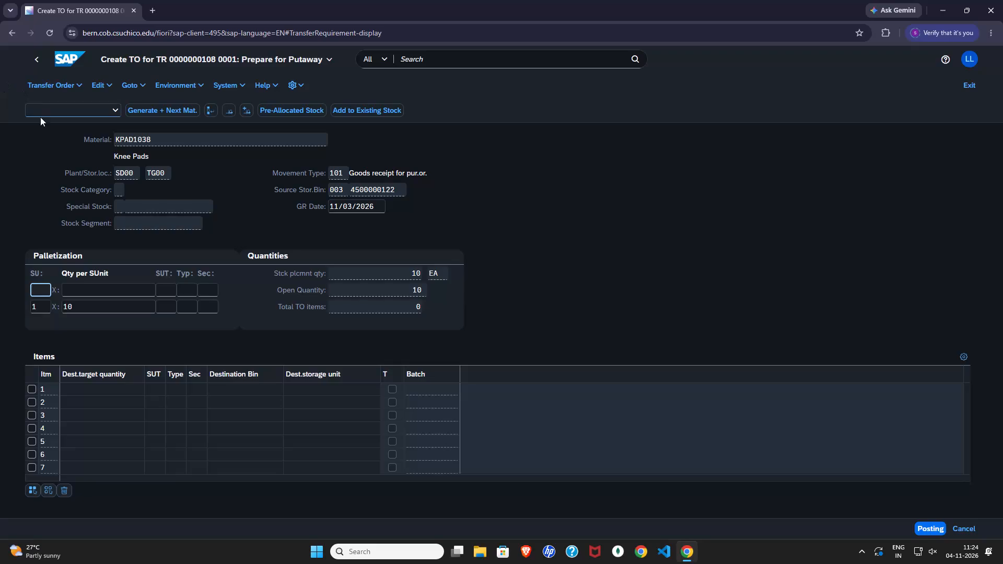
Apply the palletization proposal of 1 storage unit with quantity 10 to generate the Knee Pads transfer order item.
click(99, 298)
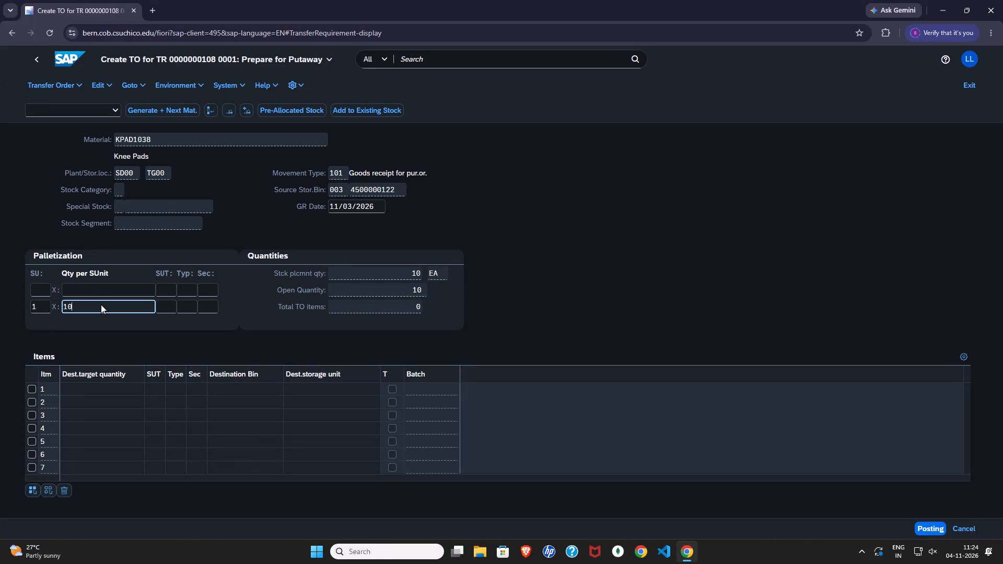
click(101, 304)
key(Return)
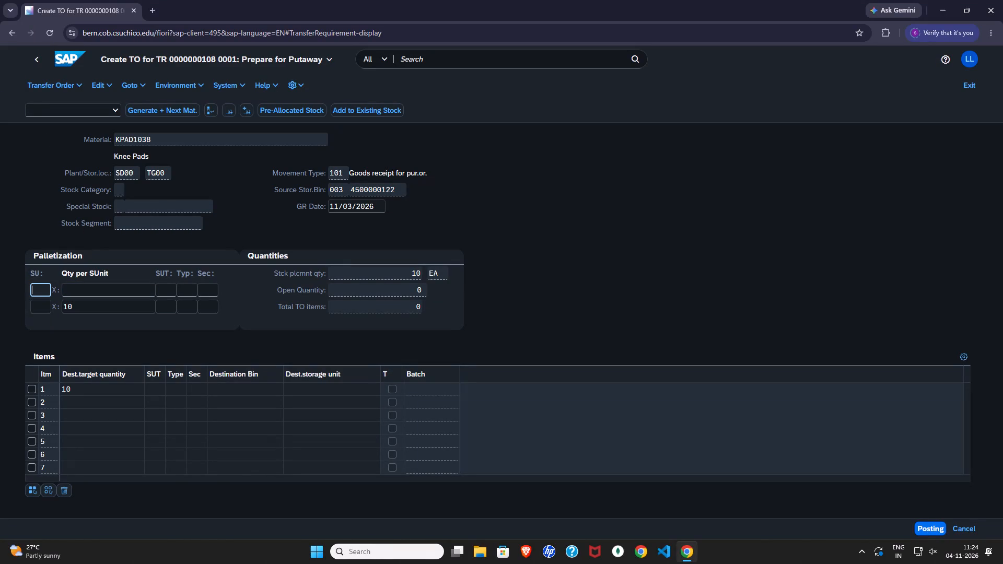
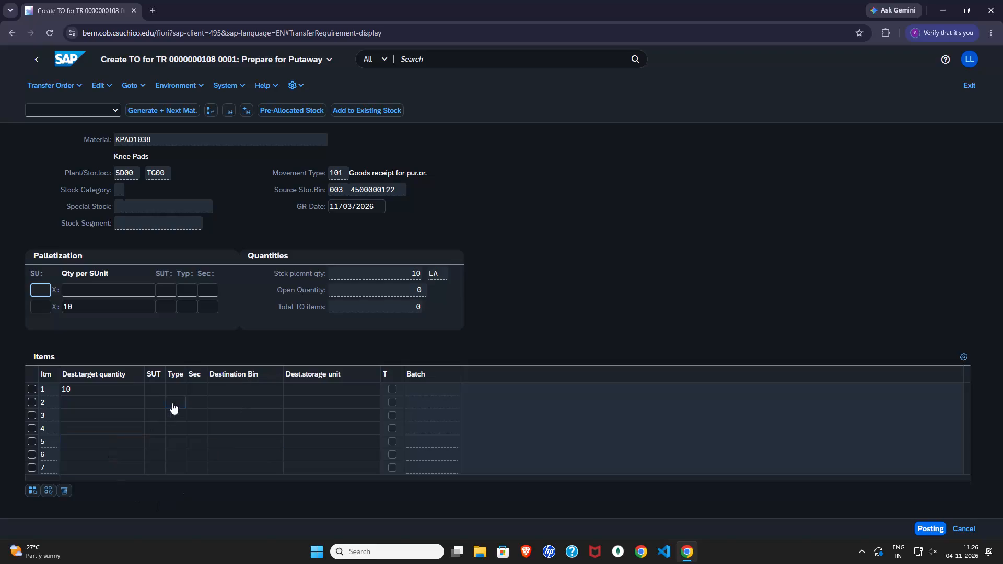
Set the destination storage type of item 1 to 001 Shelf Storage, choosing it from the list of possible values.
click(172, 393)
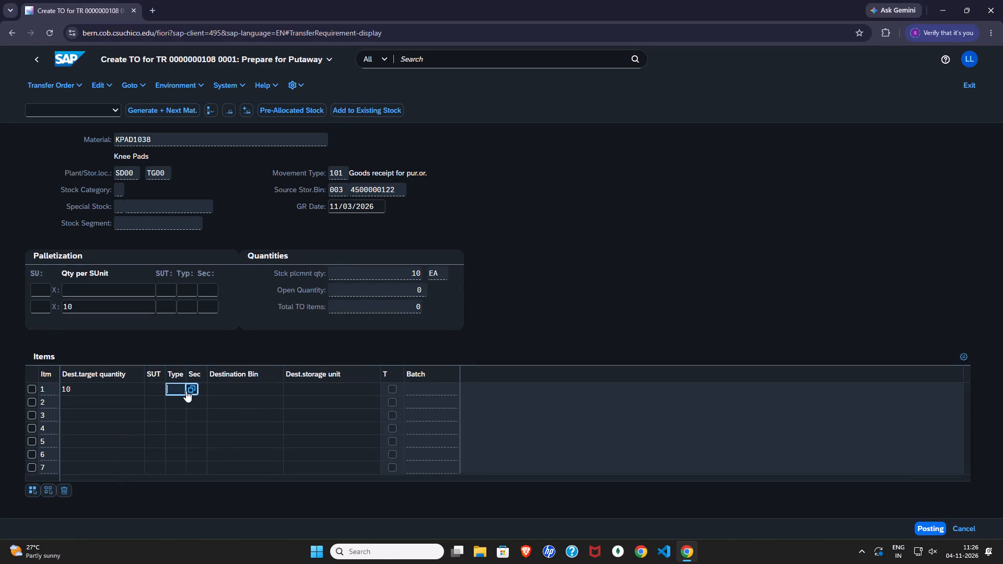
click(191, 391)
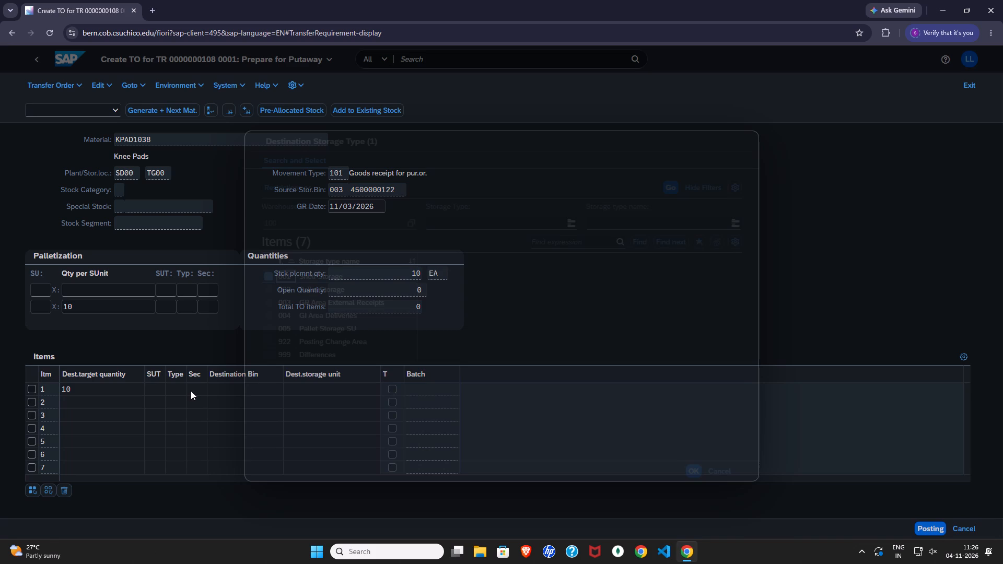
click(268, 275)
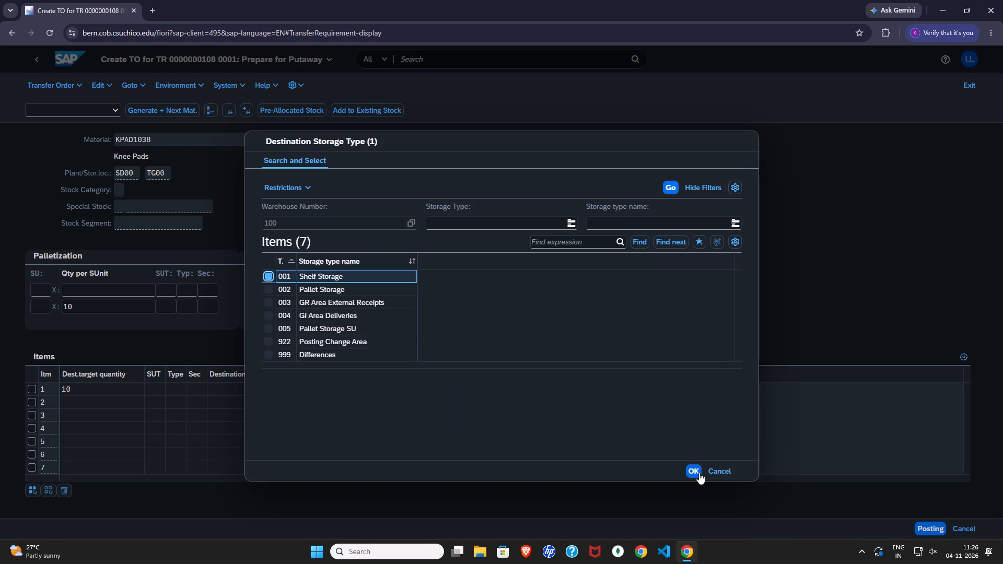
click(698, 473)
click(647, 331)
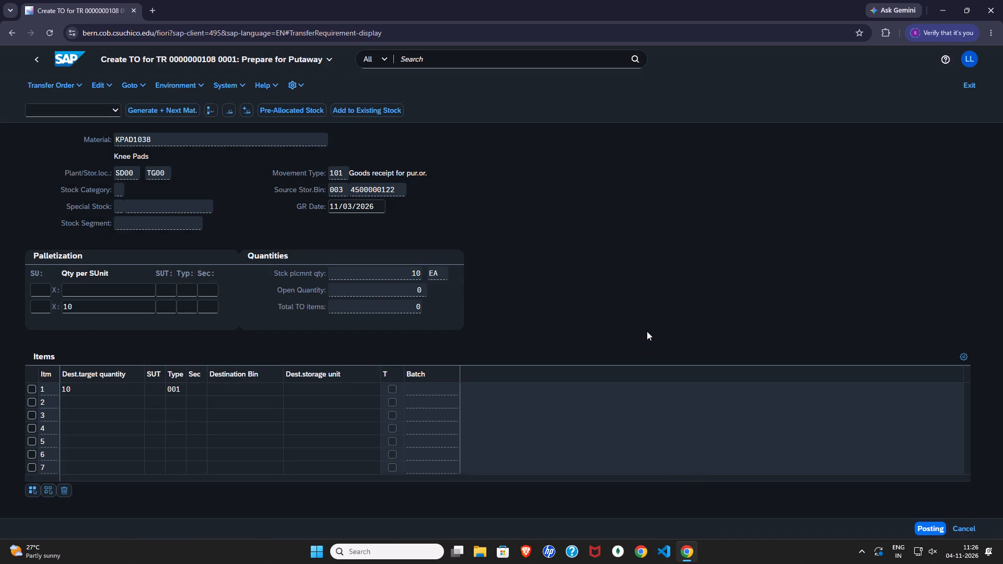
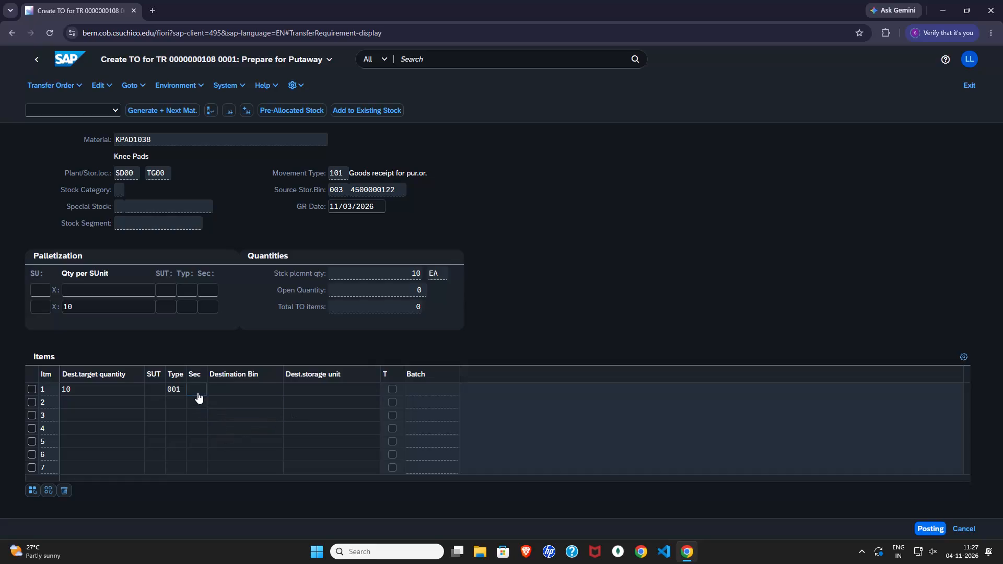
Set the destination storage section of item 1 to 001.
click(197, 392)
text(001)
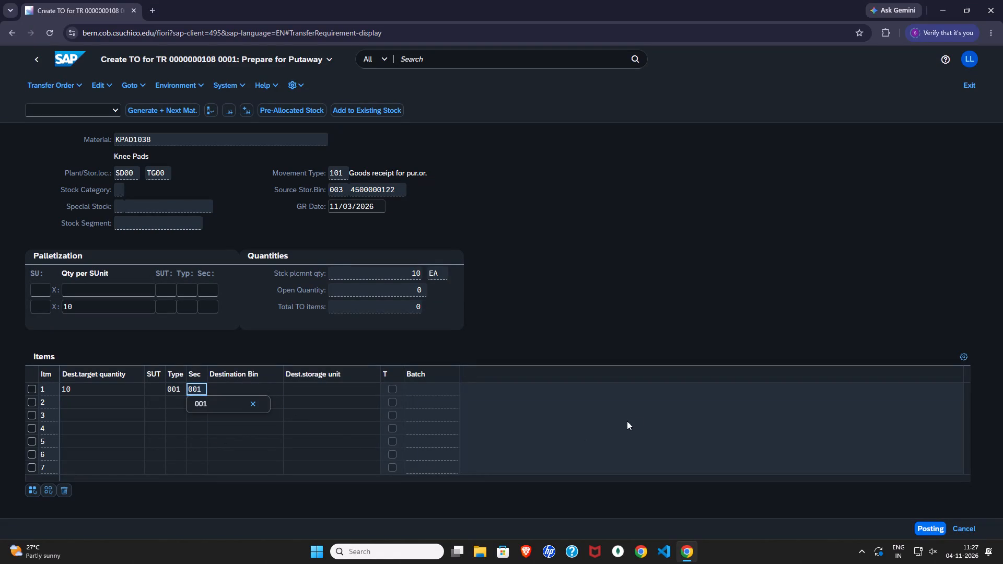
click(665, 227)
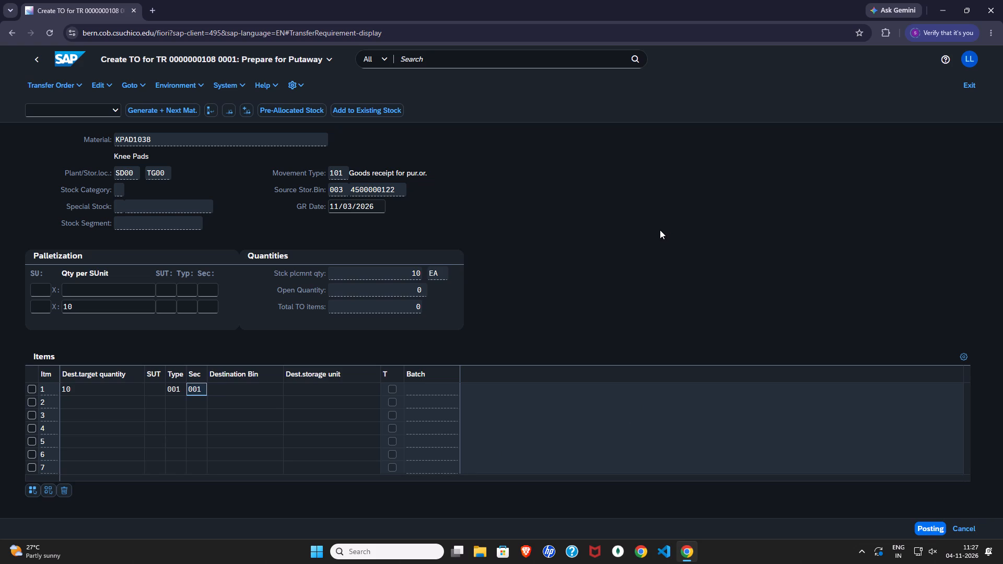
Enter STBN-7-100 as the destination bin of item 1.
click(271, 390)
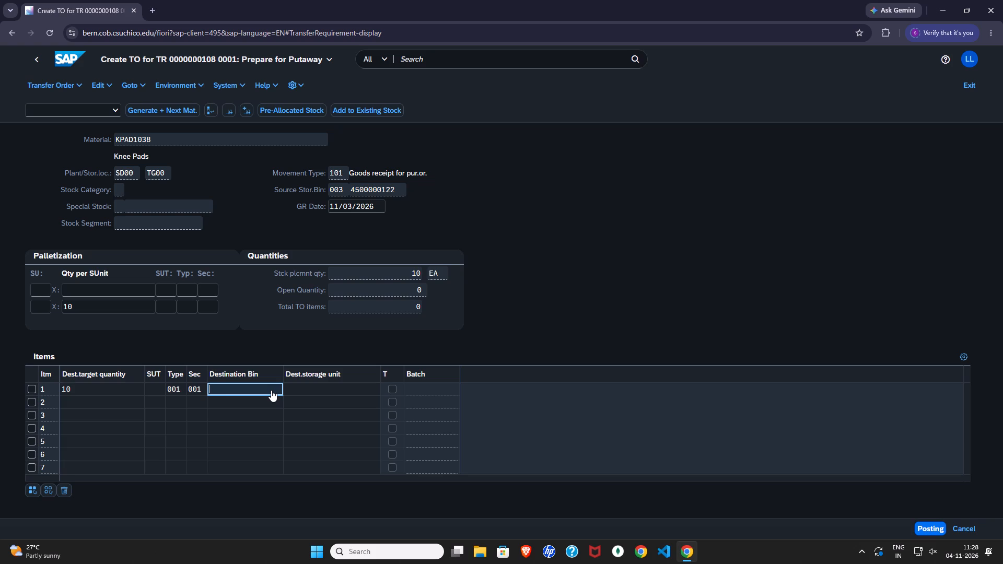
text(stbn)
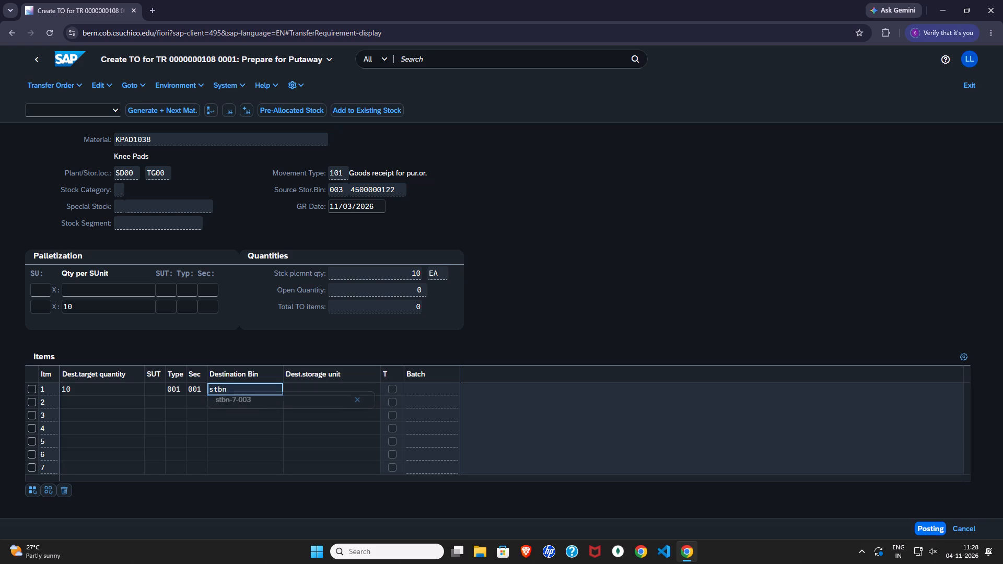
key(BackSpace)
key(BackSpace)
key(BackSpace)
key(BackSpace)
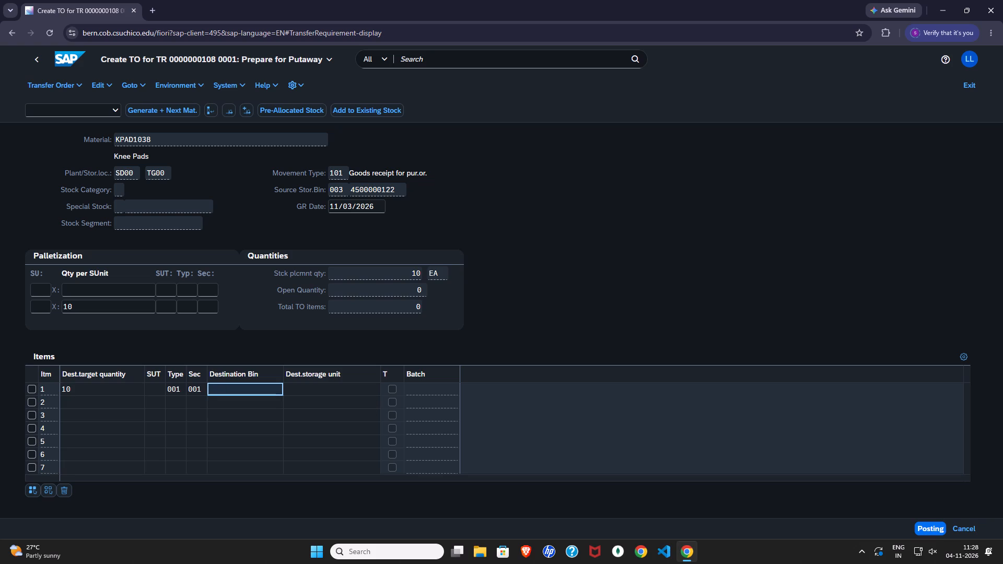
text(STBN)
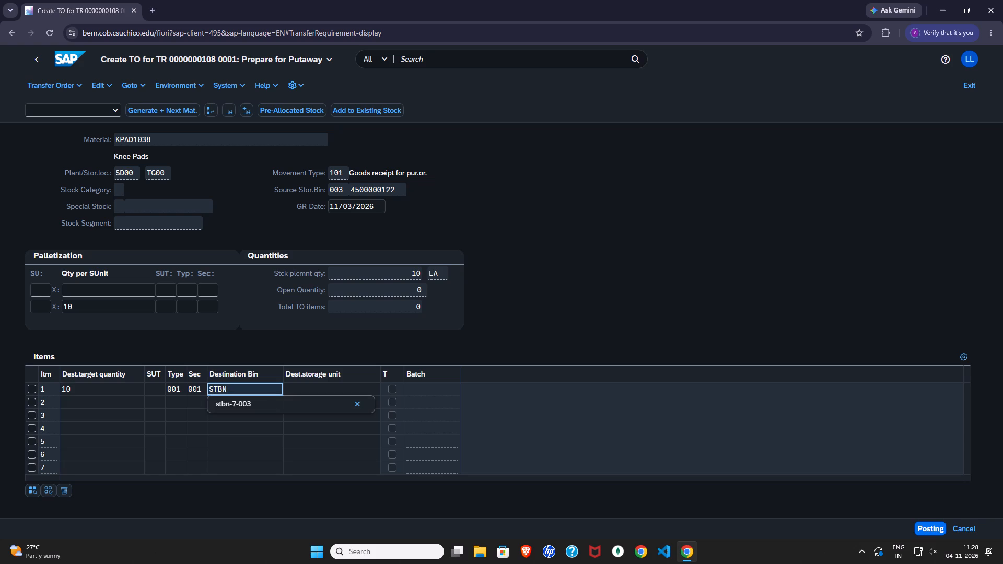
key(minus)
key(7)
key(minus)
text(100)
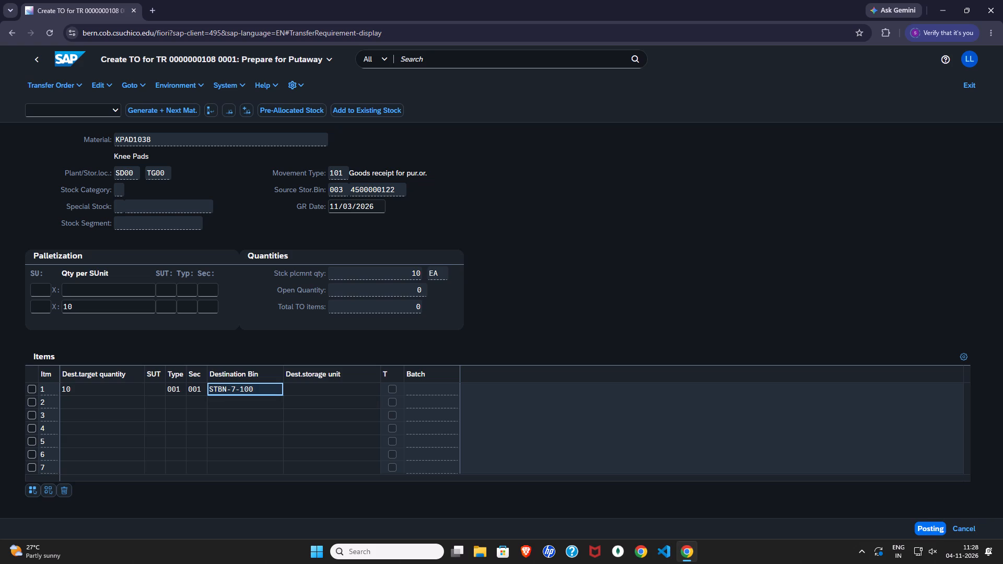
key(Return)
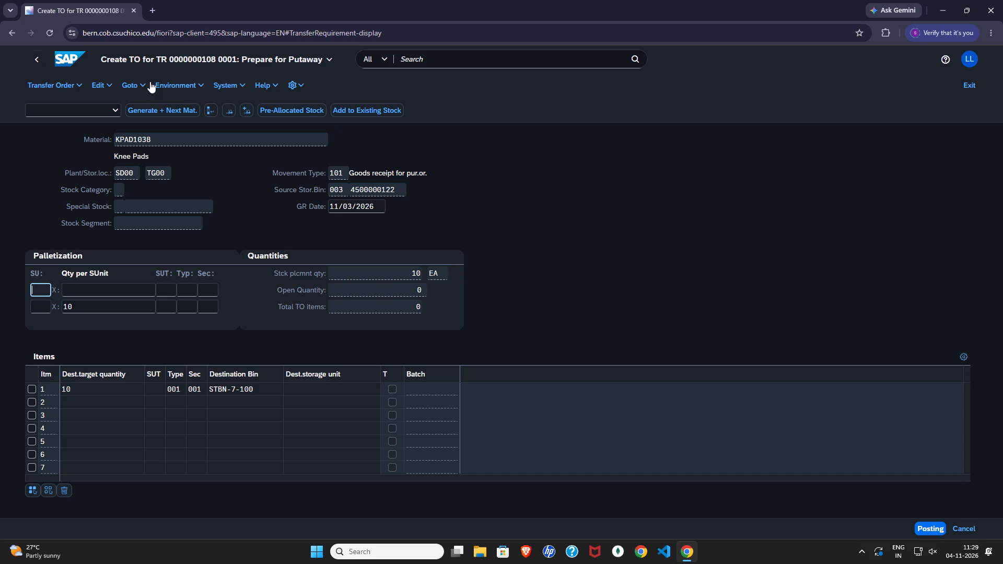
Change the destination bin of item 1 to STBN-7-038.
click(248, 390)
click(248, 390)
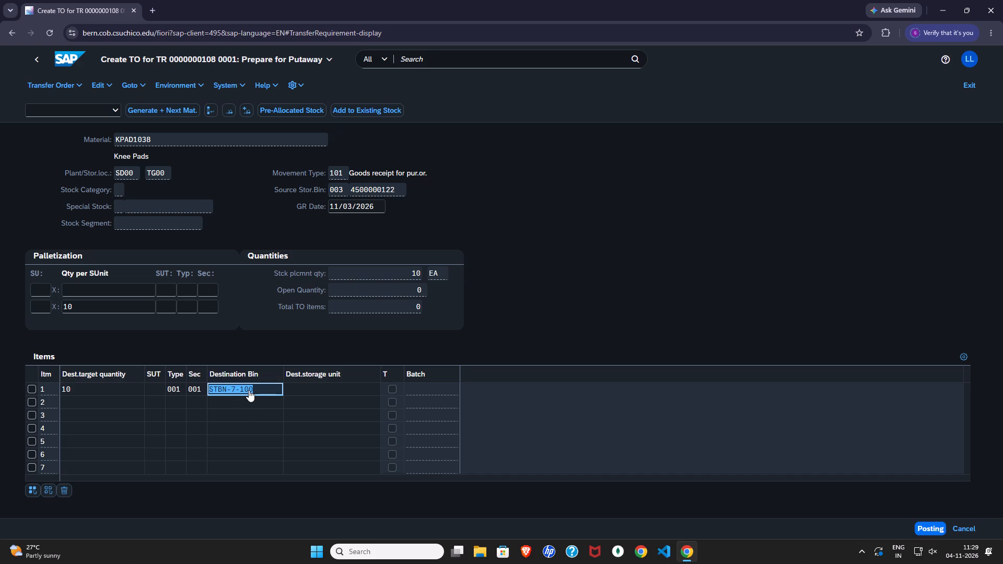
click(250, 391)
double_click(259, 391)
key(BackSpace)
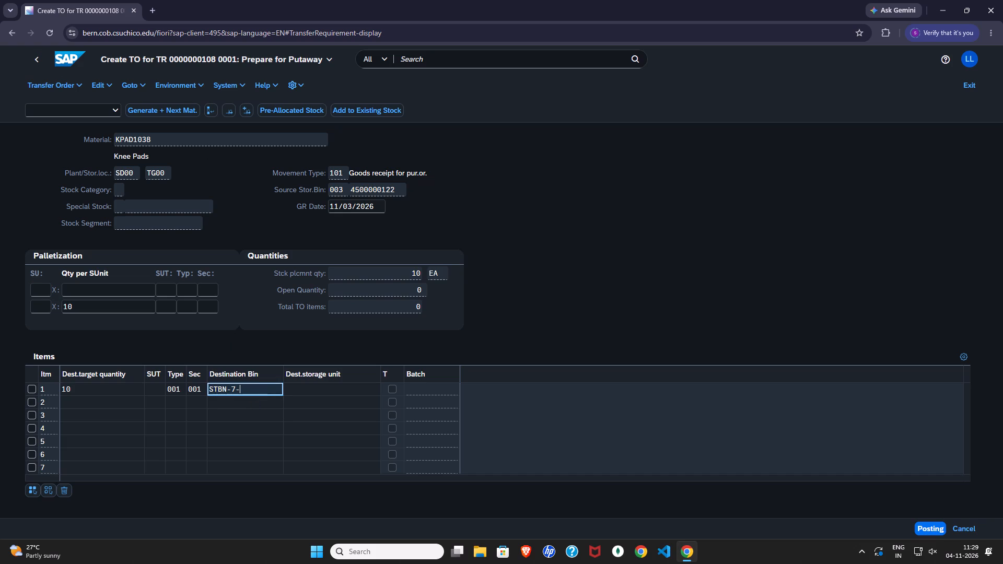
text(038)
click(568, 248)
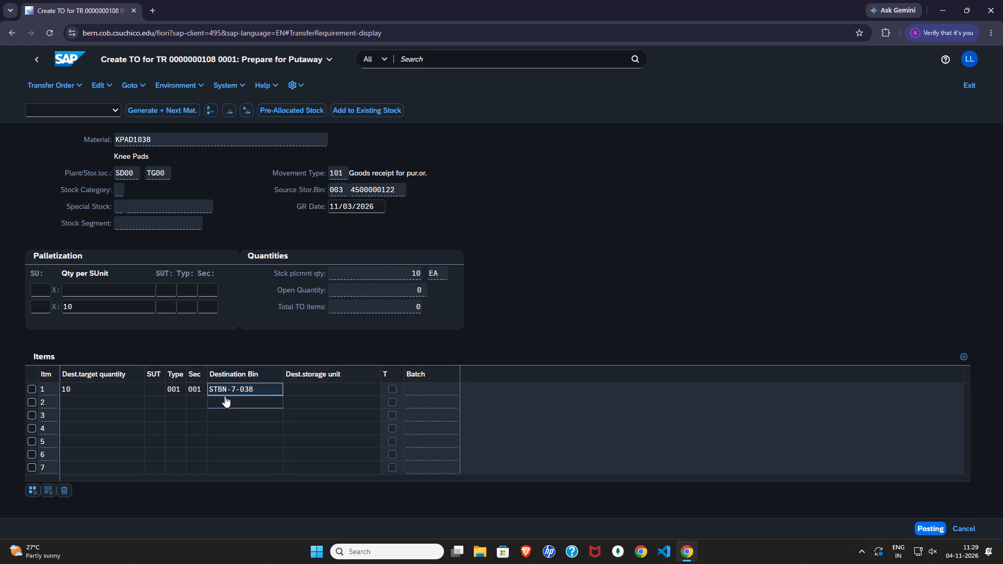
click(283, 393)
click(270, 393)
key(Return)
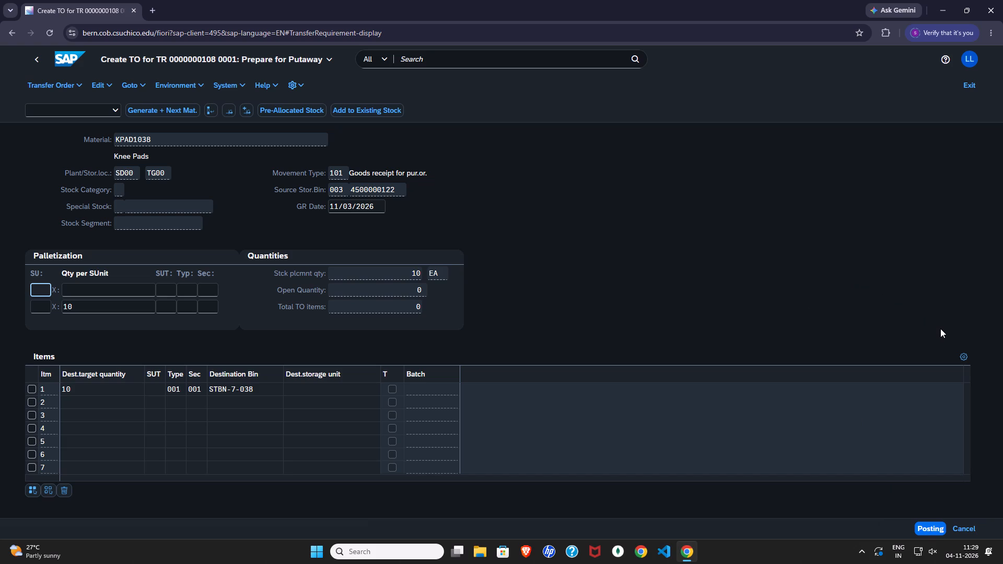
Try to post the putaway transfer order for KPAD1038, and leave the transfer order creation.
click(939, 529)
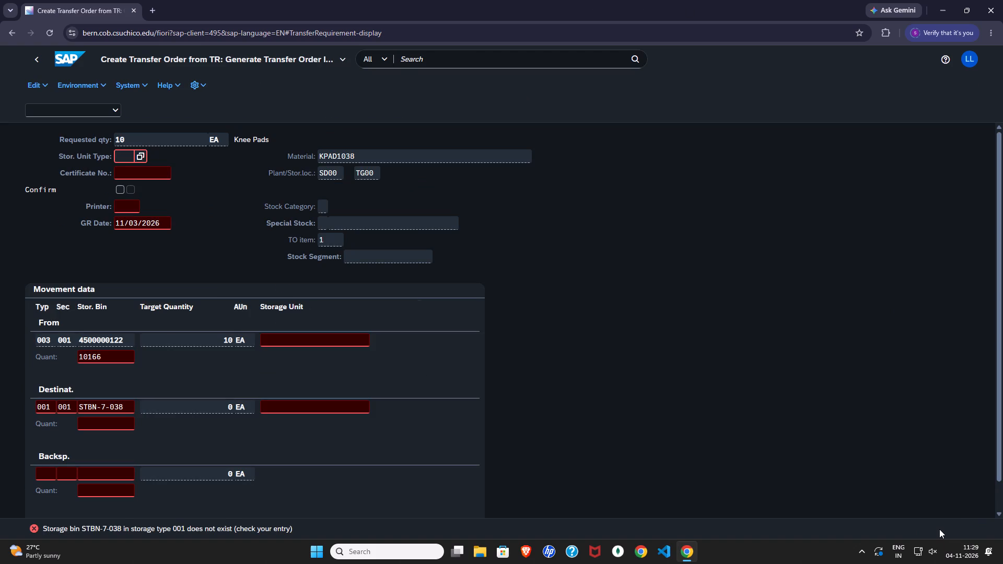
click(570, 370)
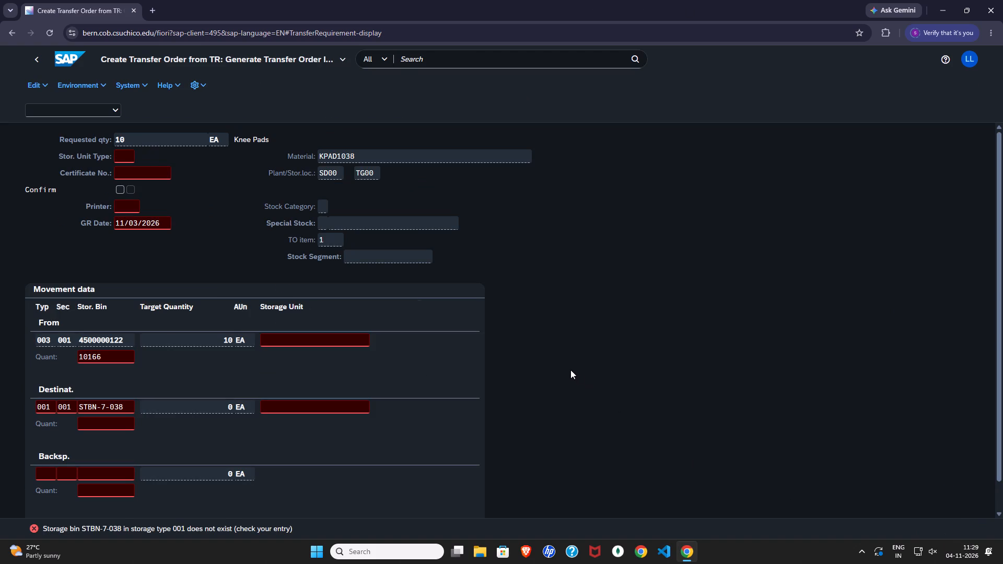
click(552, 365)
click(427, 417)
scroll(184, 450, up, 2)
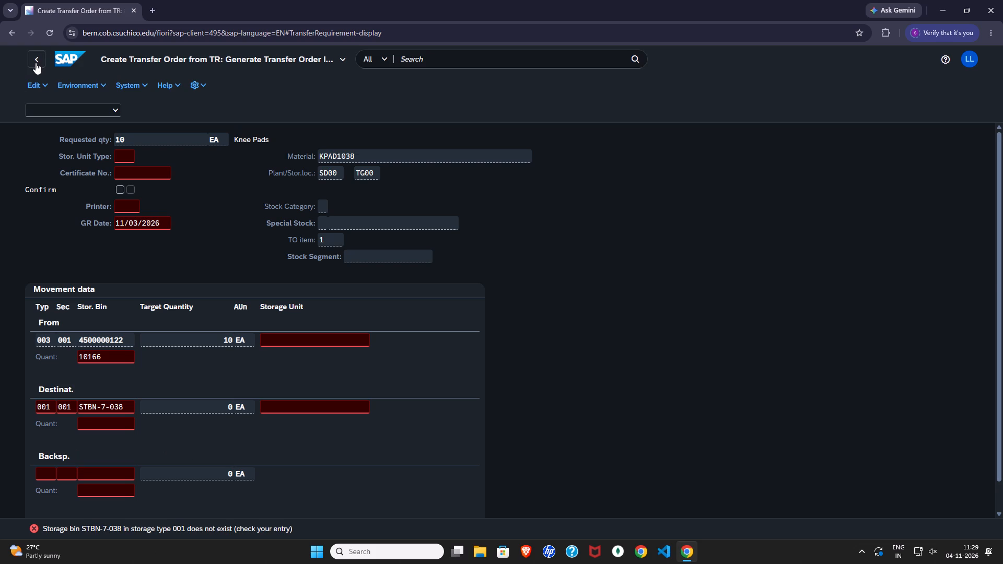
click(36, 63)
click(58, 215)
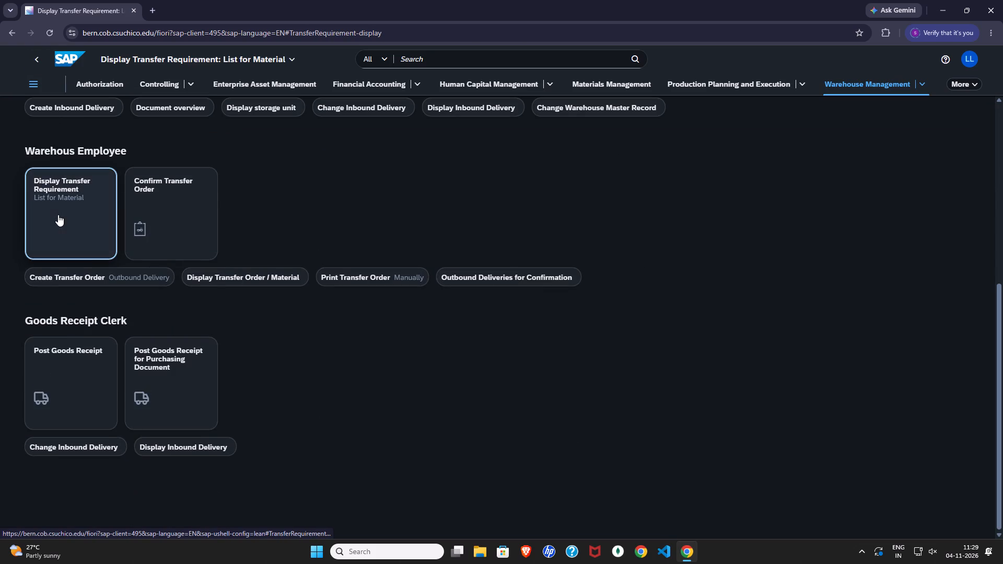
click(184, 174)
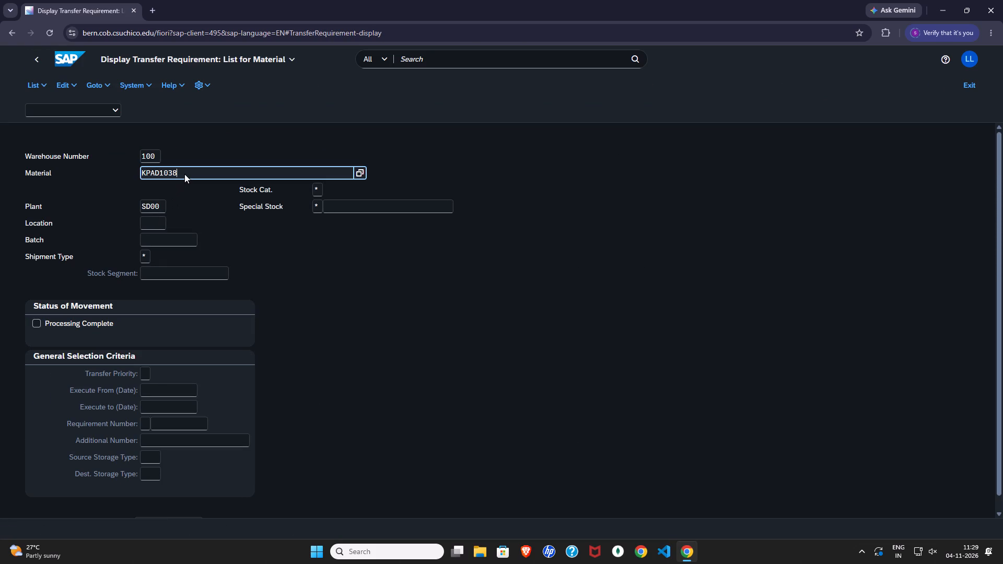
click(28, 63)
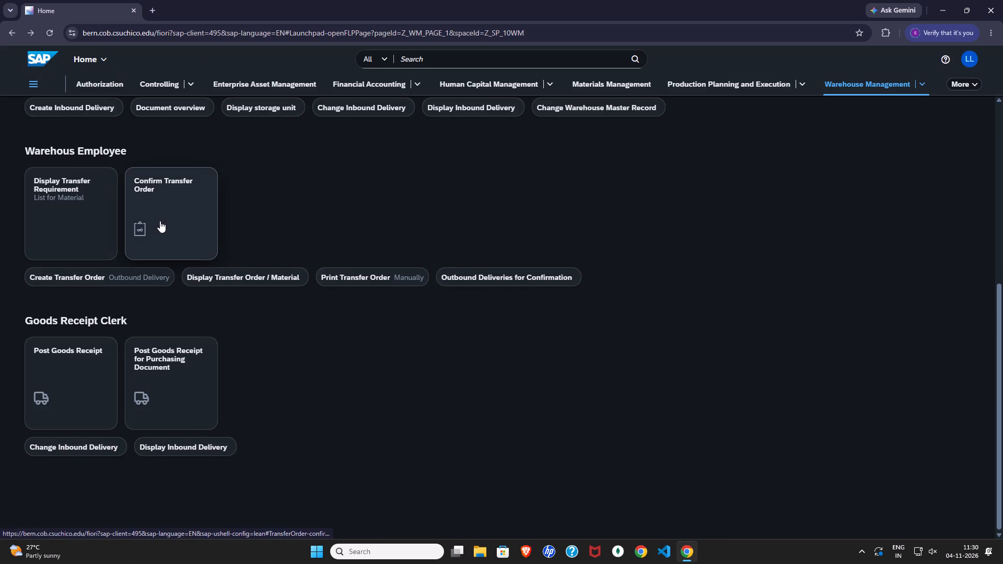
Open the Run Bin Status Report selection screen from the Warehouse Management page.
scroll(161, 221, up, 2)
click(175, 159)
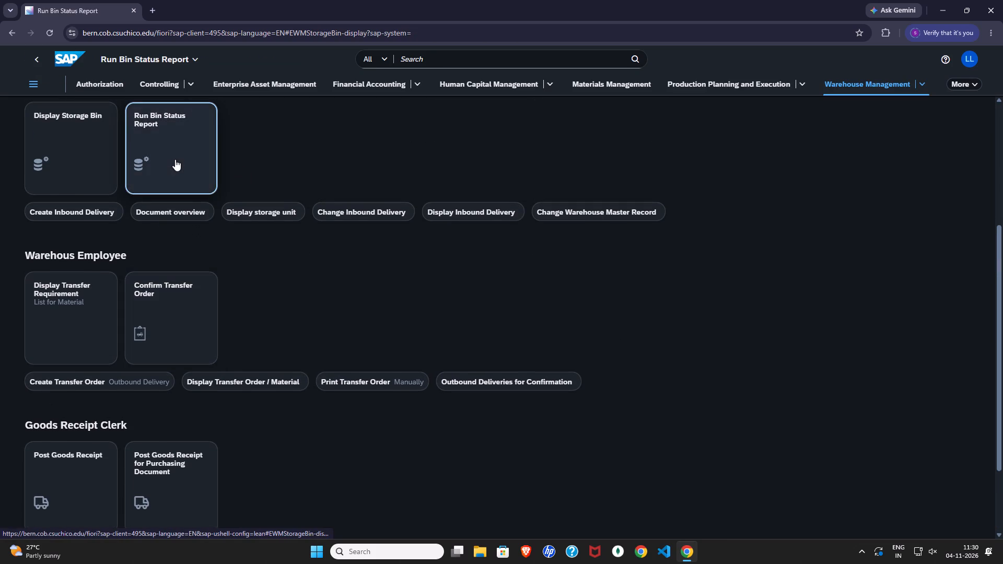
click(214, 151)
click(214, 157)
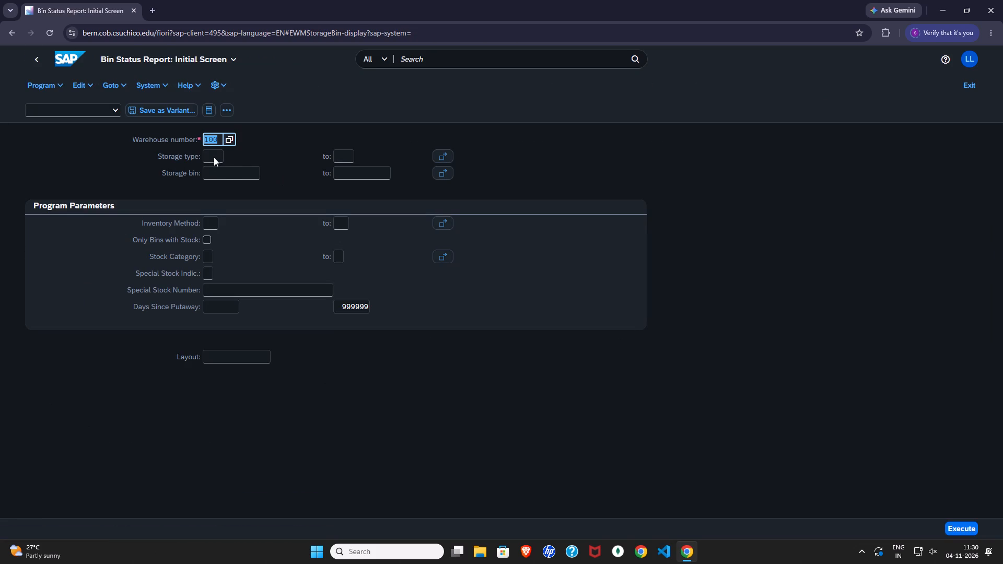
click(224, 179)
double_click(224, 174)
click(211, 140)
click(274, 164)
Run the bin status report for warehouse 100 with storage bin pattern STBN*038.
click(227, 173)
text(STBN)
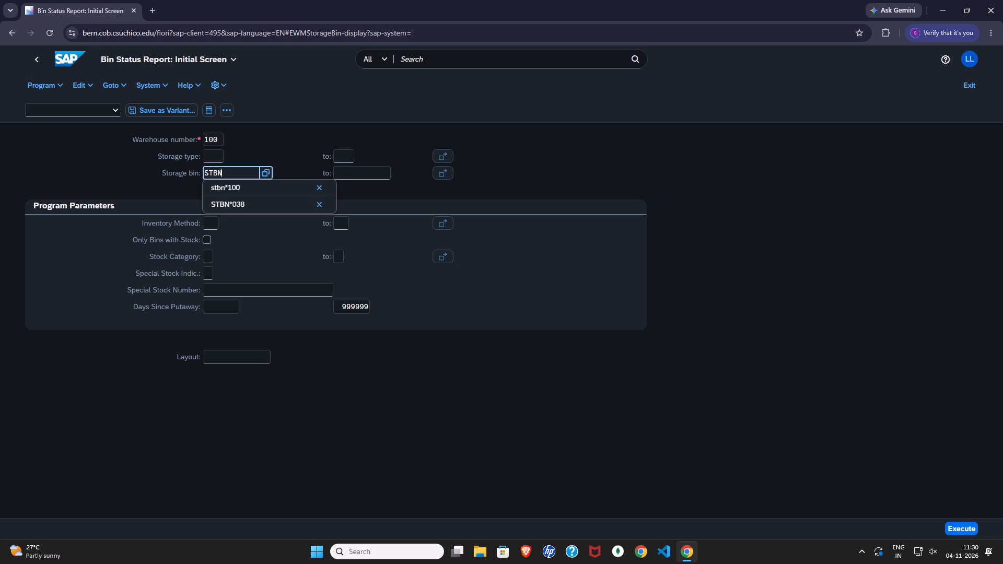
key(shift+asterisk)
scroll(227, 173, up, 1)
click(263, 193)
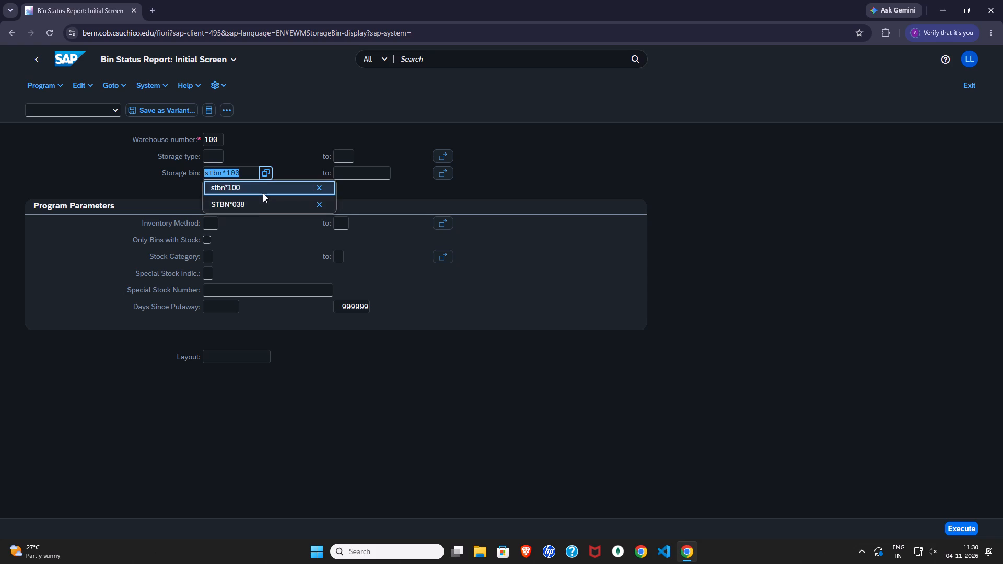
click(248, 179)
click(245, 176)
key(BackSpace)
key(BackSpace)
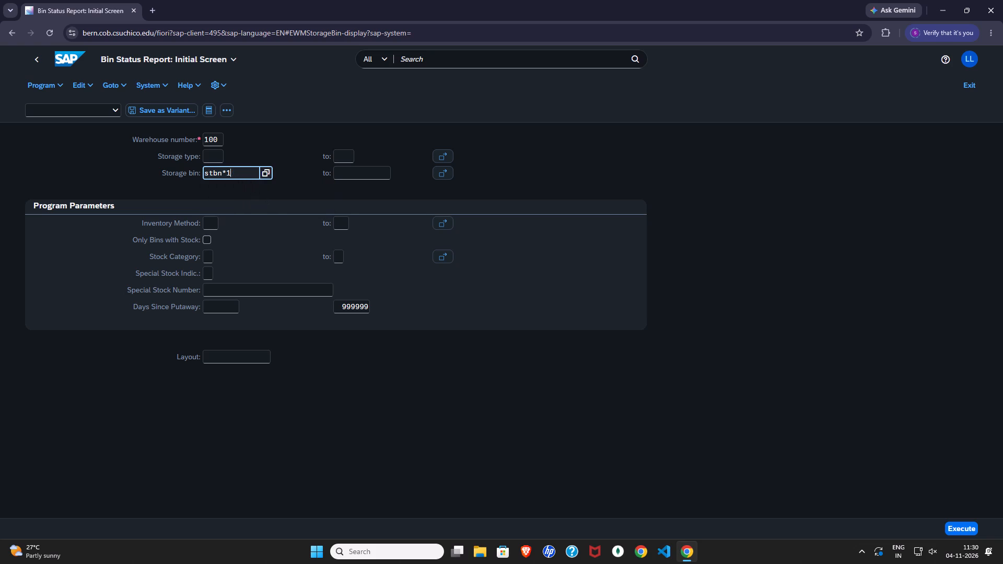
key(BackSpace)
text(038)
key(Return)
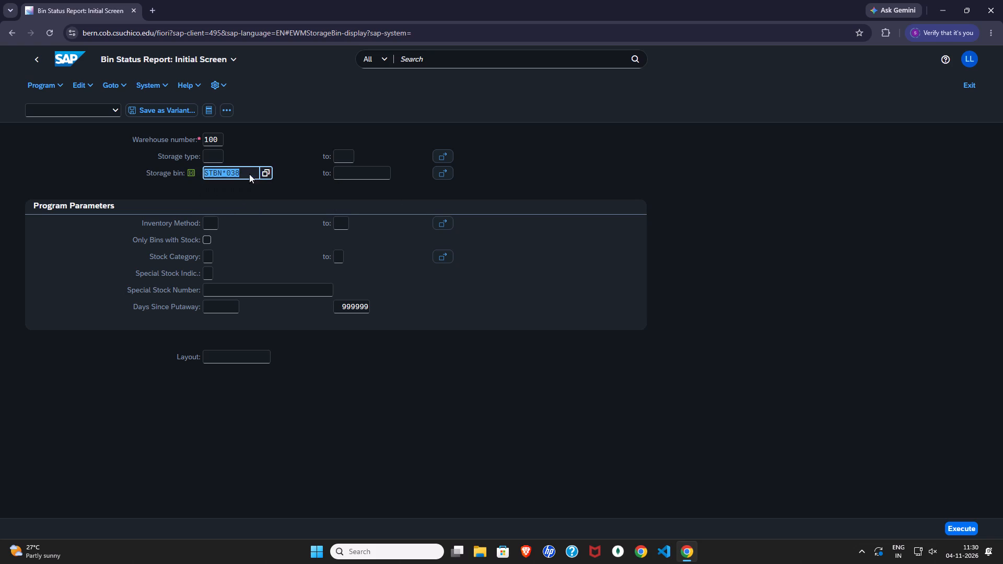
click(967, 530)
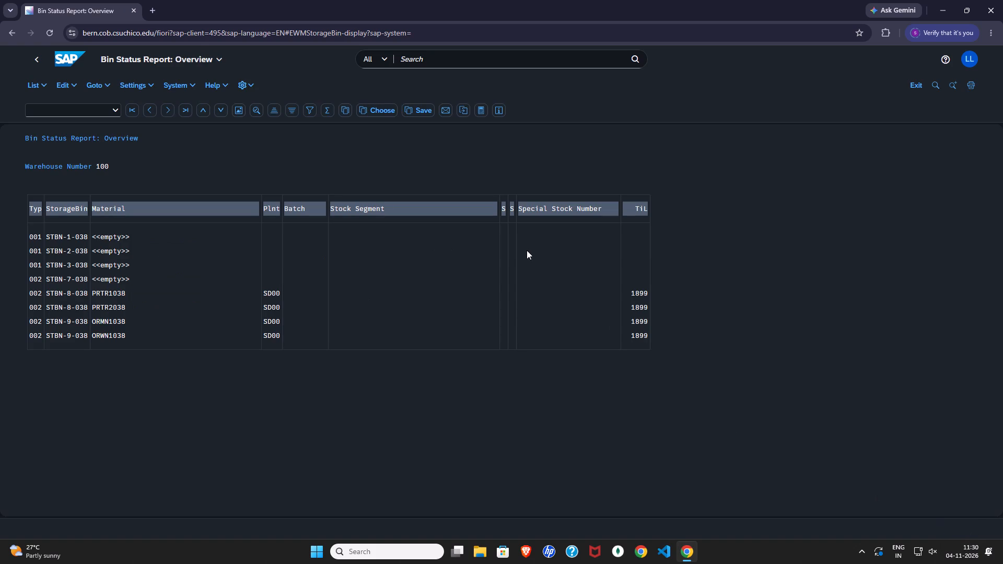
Examine the storage bins listed for warehouse 100 in the bin status report for an empty destination, and leave the report.
drag(96, 163, 132, 168)
click(131, 167)
click(181, 397)
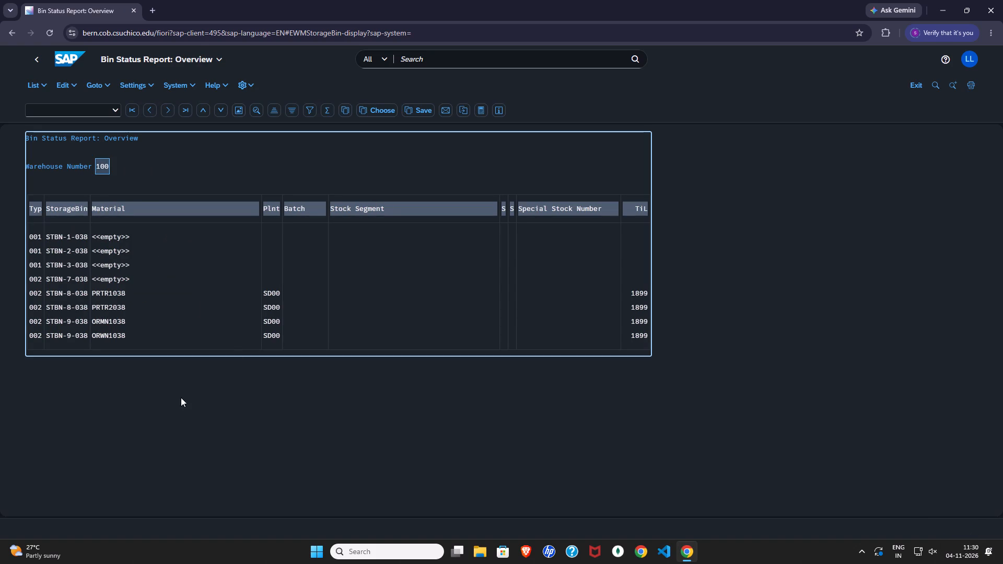
drag(49, 248, 148, 257)
click(103, 367)
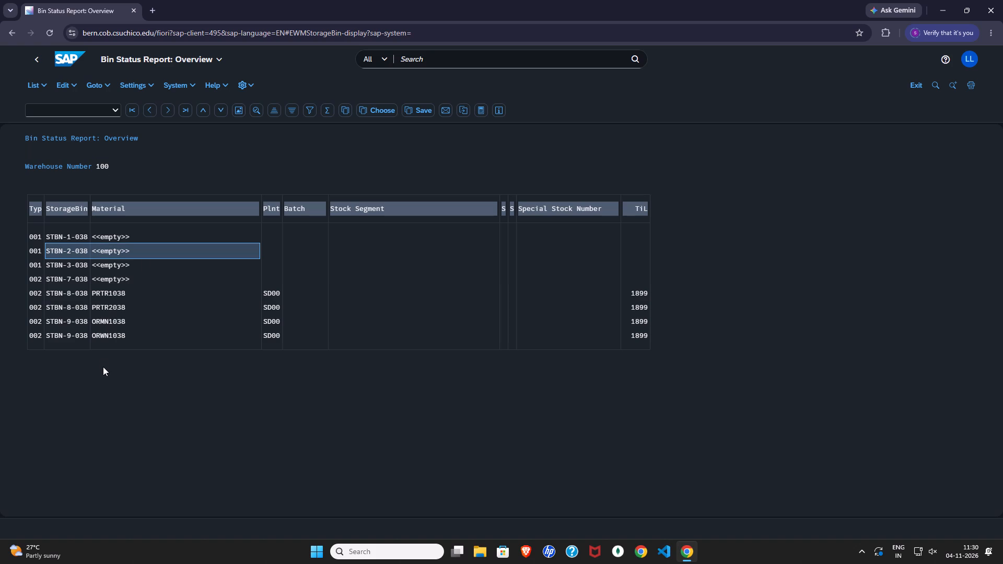
click(36, 58)
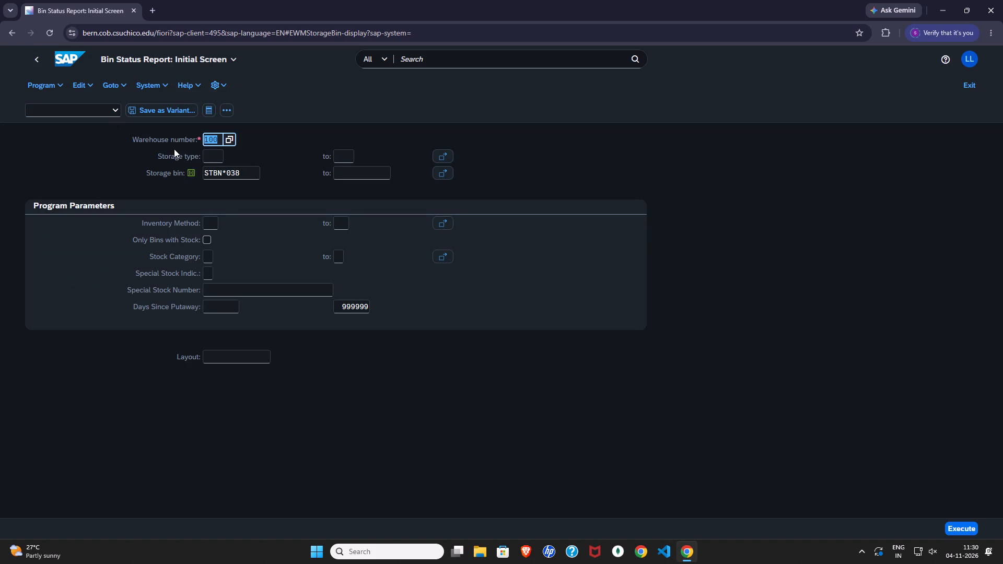
click(32, 56)
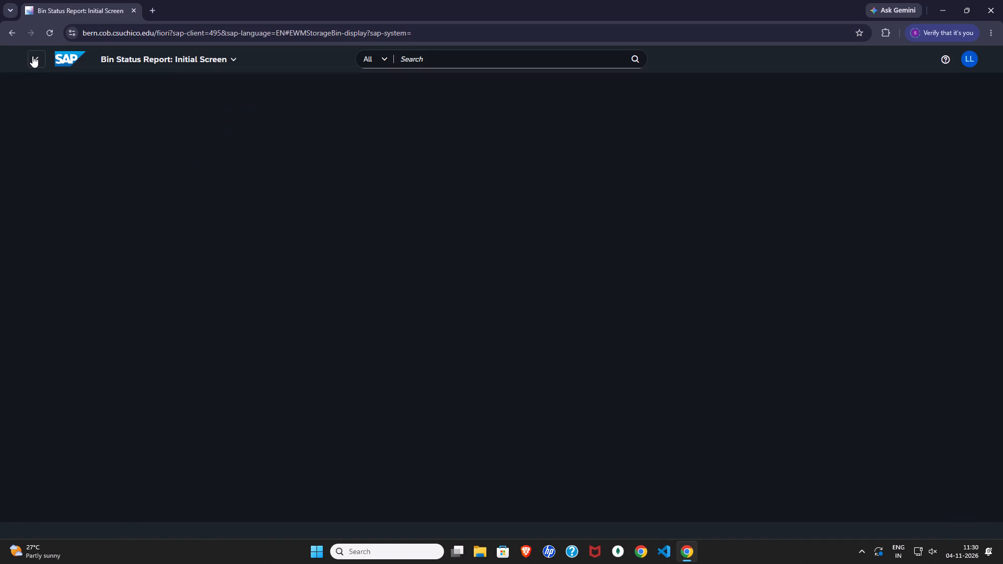
List the transfer requirements for material KPAD1038 in warehouse 100, plant SD00.
scroll(178, 290, down, 6)
click(56, 227)
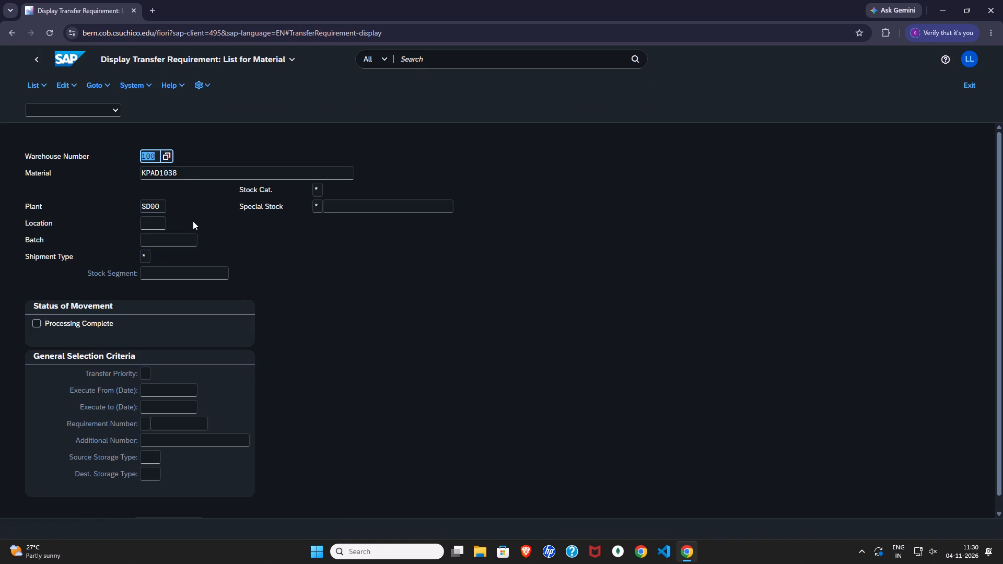
click(187, 174)
click(164, 210)
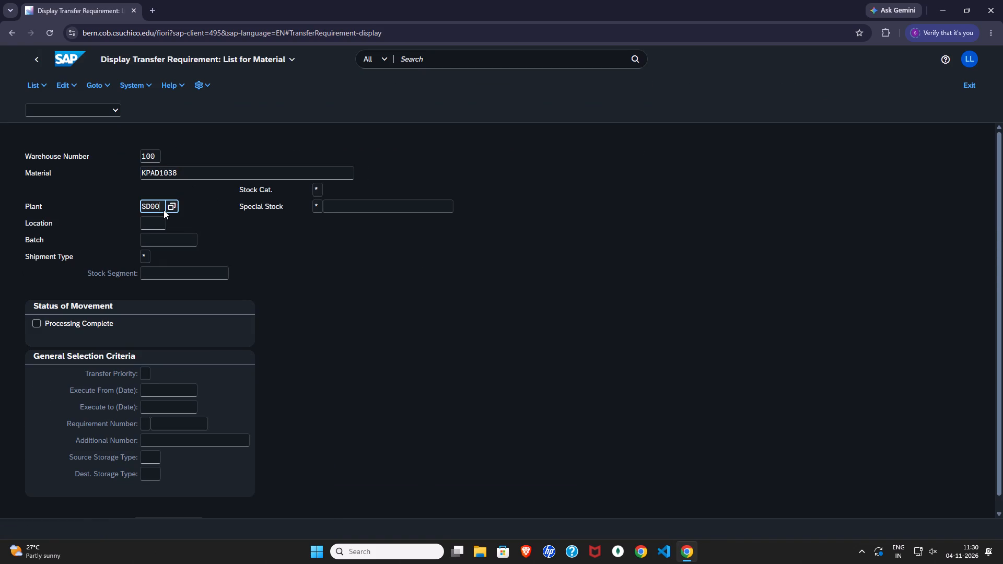
key(Return)
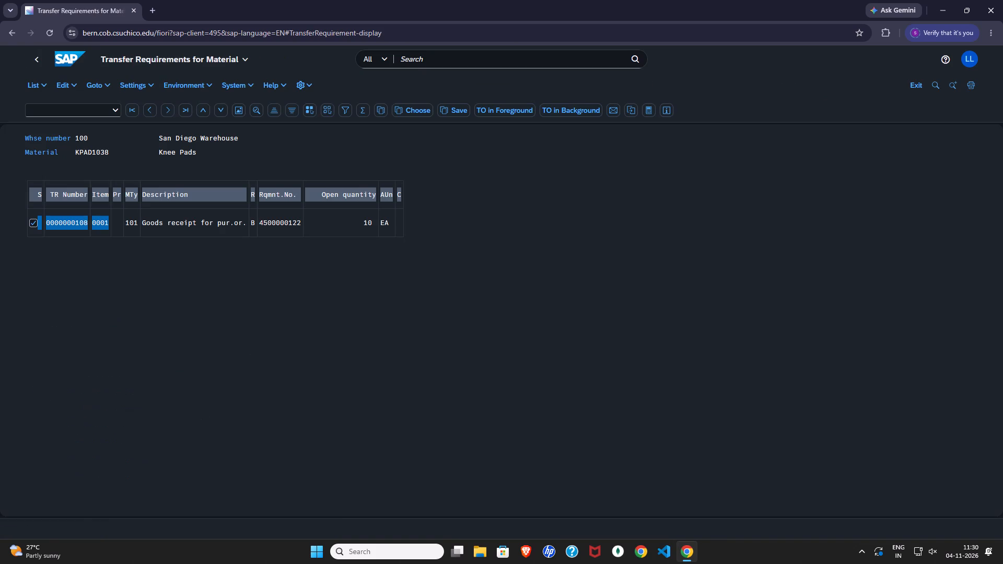
View the item details of the KPAD1038 transfer requirement, and return to the transfer requirements list.
click(87, 298)
click(82, 220)
click(126, 267)
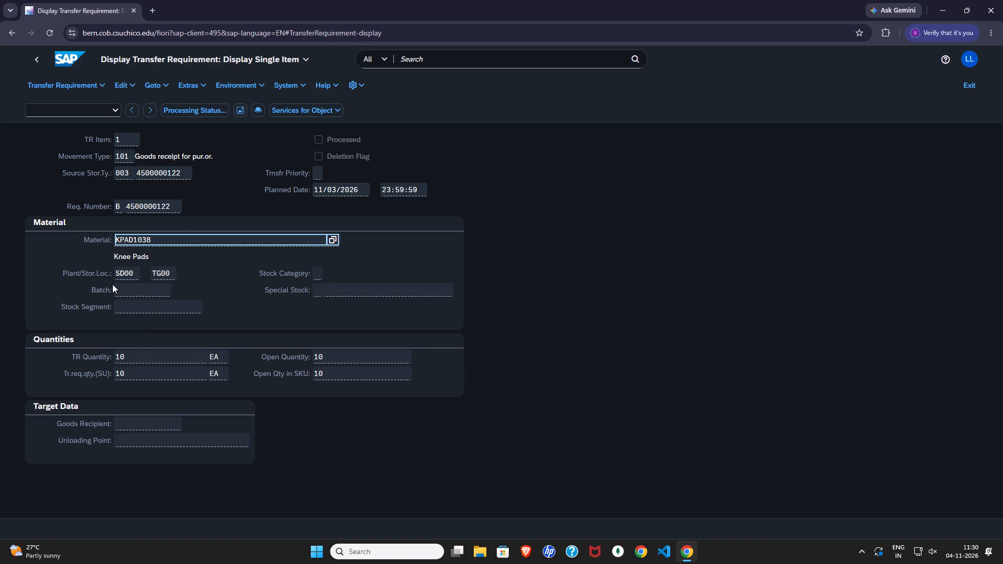
click(38, 52)
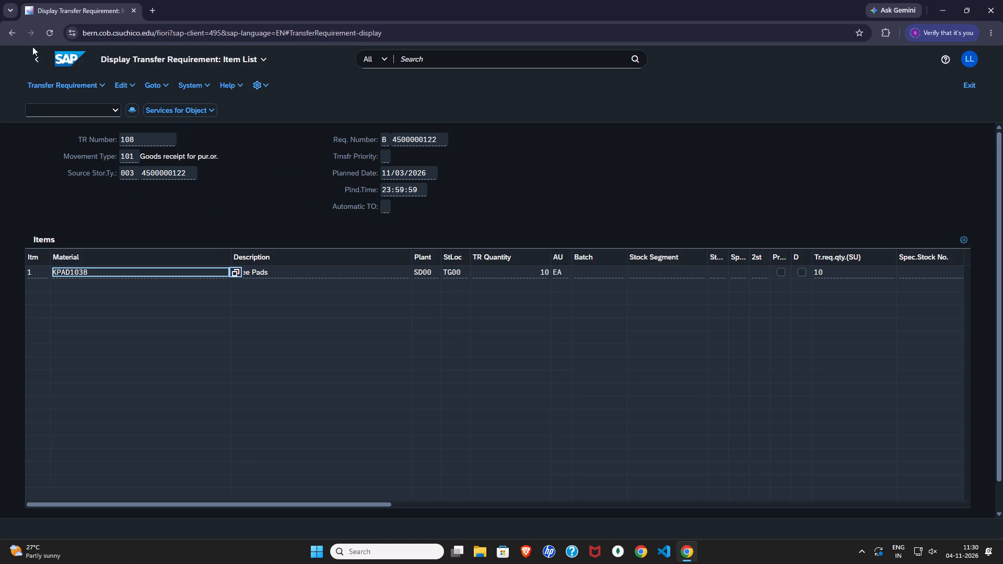
click(41, 57)
click(141, 261)
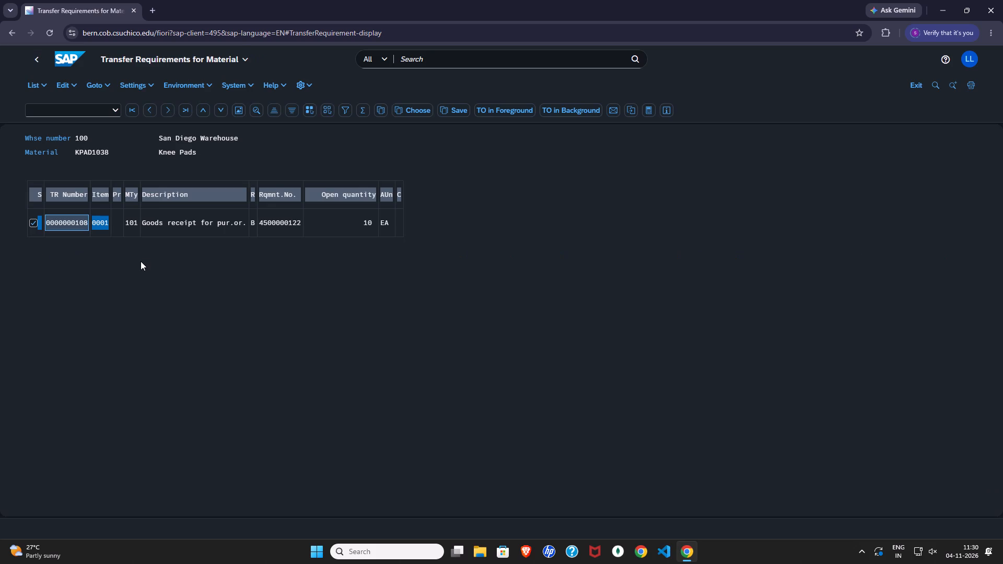
Start a foreground transfer order for the KPAD1038 requirement and transfer the palletization quantity of 10 into item 1.
click(507, 112)
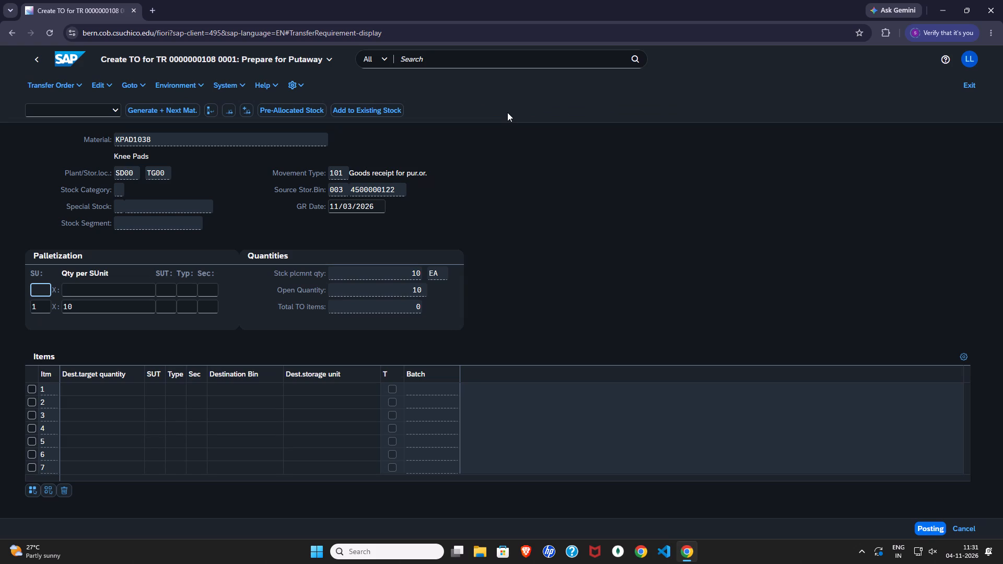
click(113, 308)
key(Return)
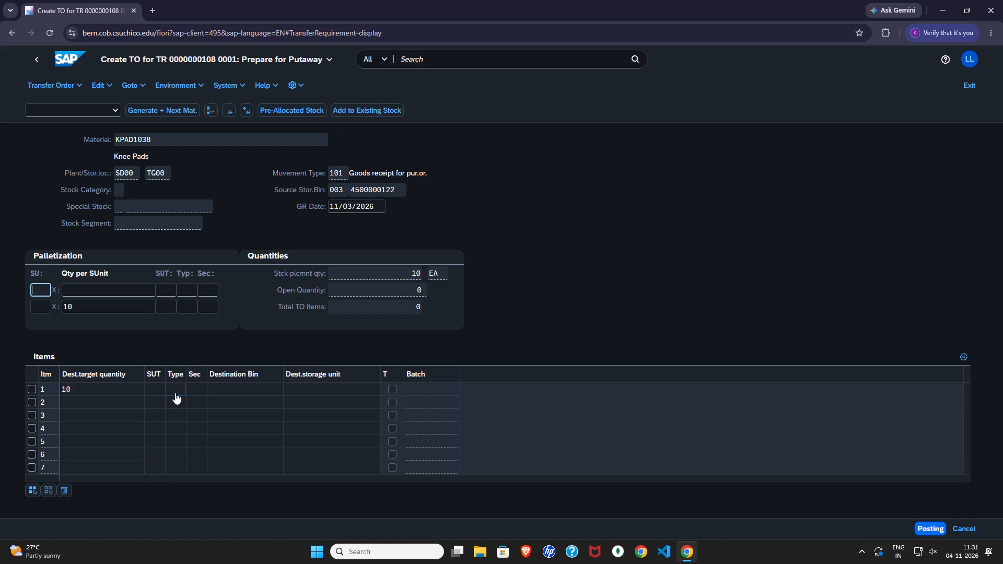
Set the destination of item 1 to storage type 001, section 001 and bin STBN-2-038.
click(176, 390)
text(001)
click(204, 389)
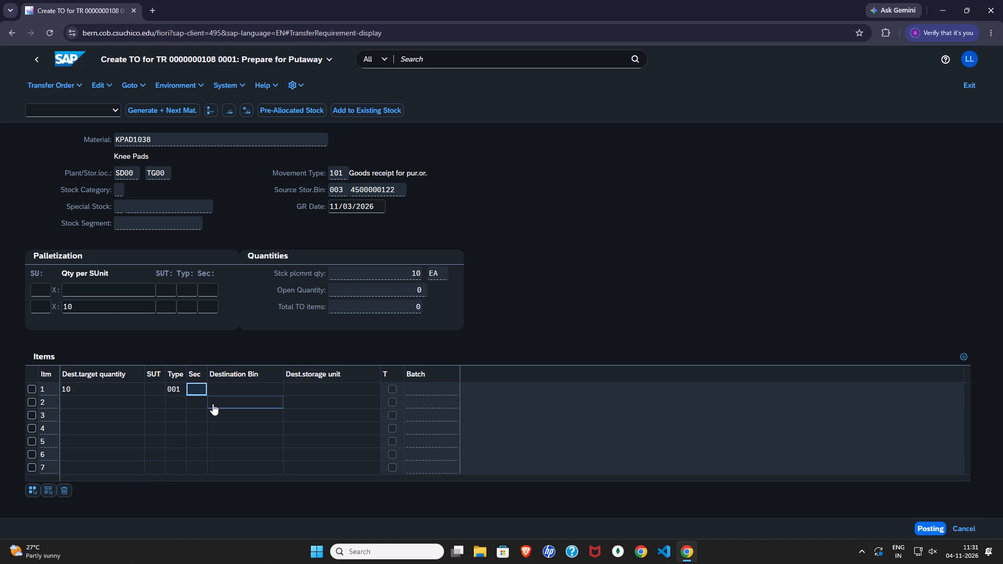
text(001)
click(221, 386)
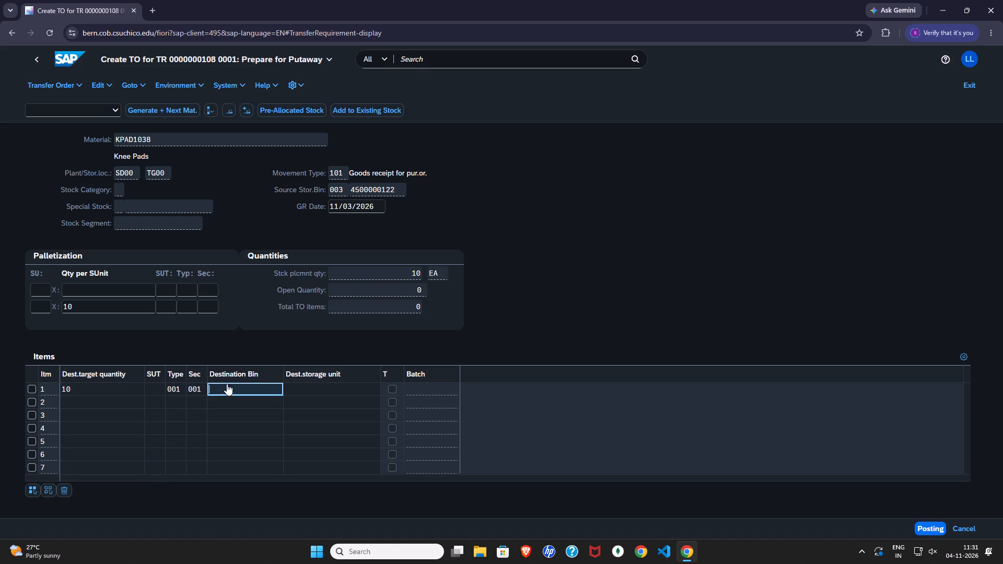
text(STBN)
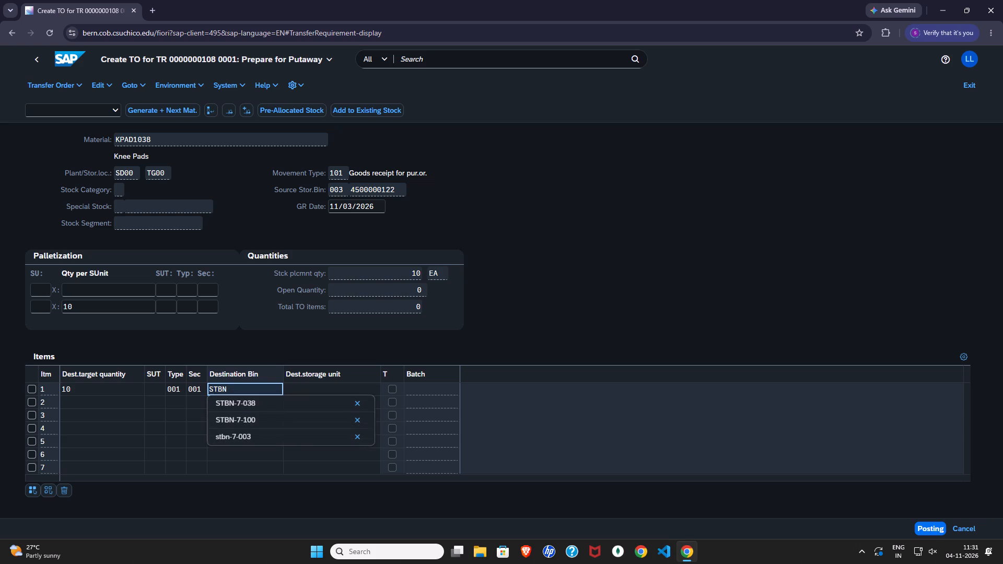
key(minus)
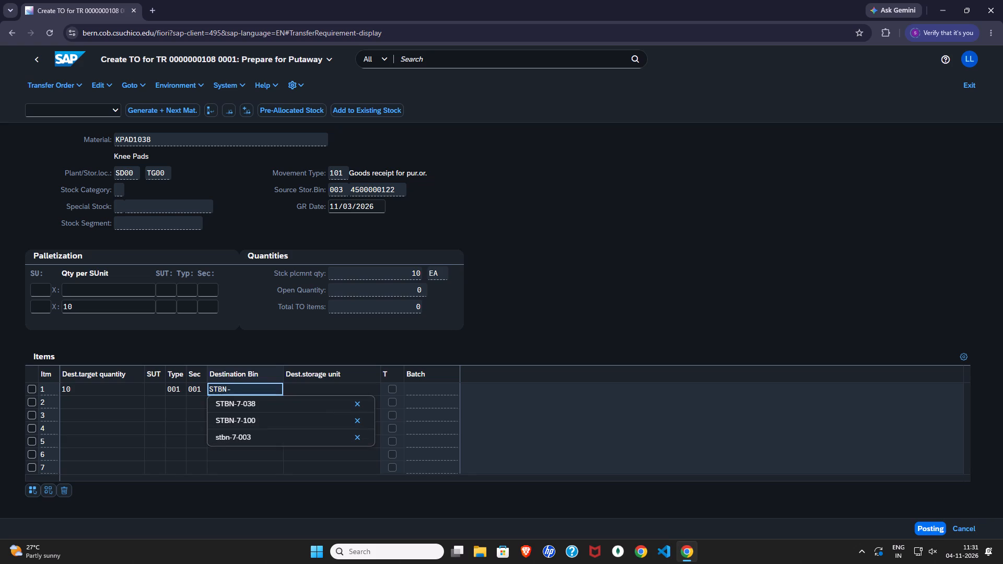
text(2-)
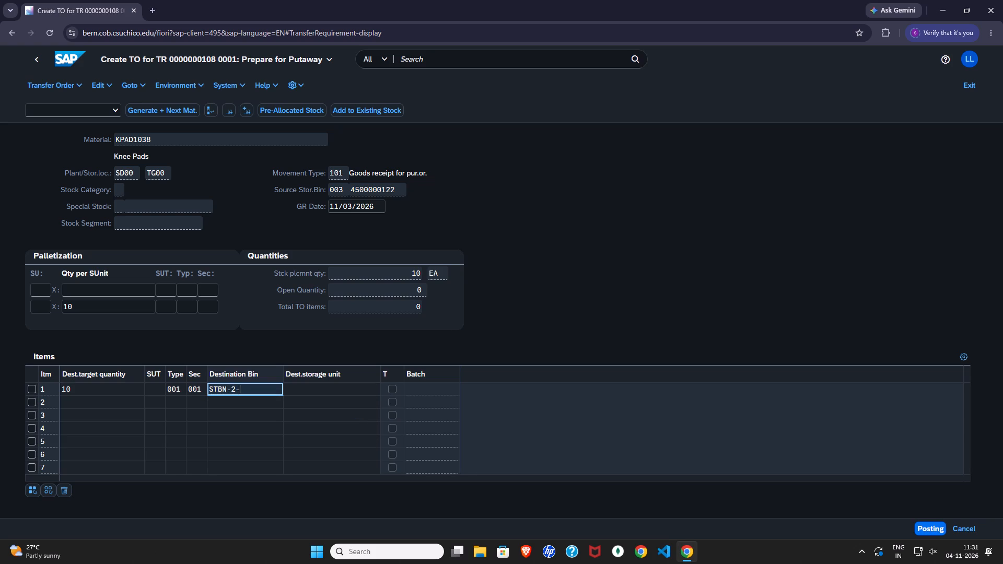
text(038)
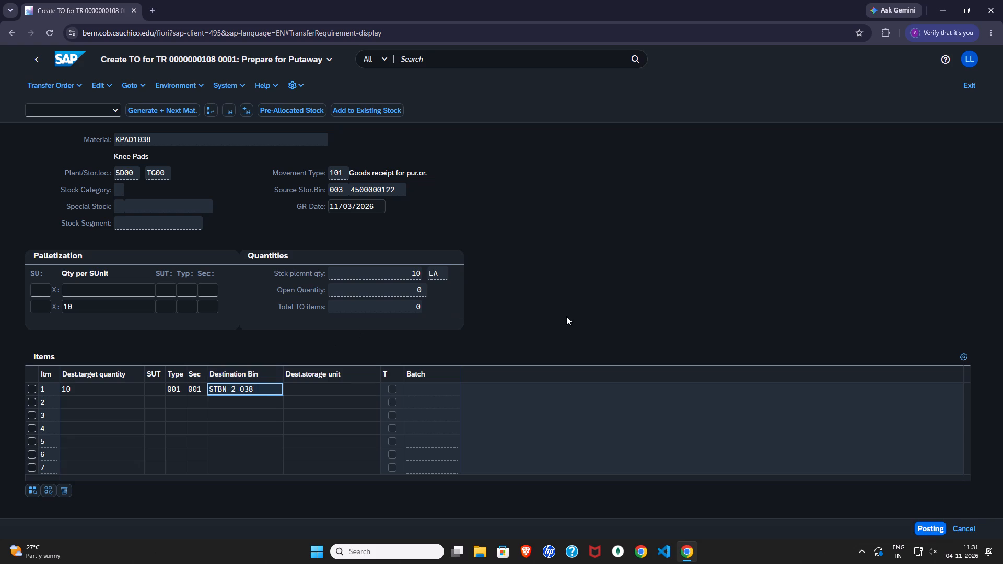
click(566, 316)
Post the putaway transfer order for KPAD1038.
click(931, 526)
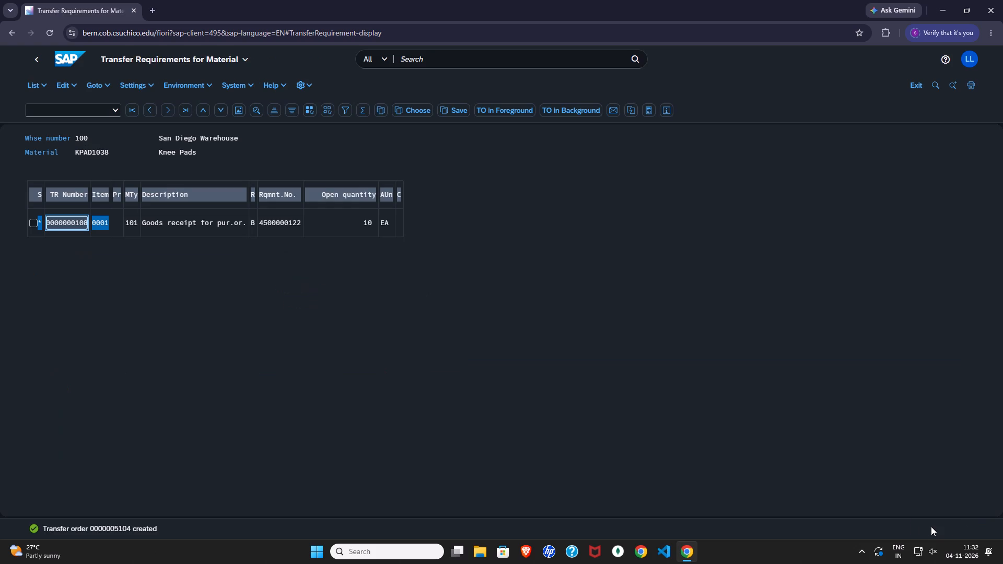
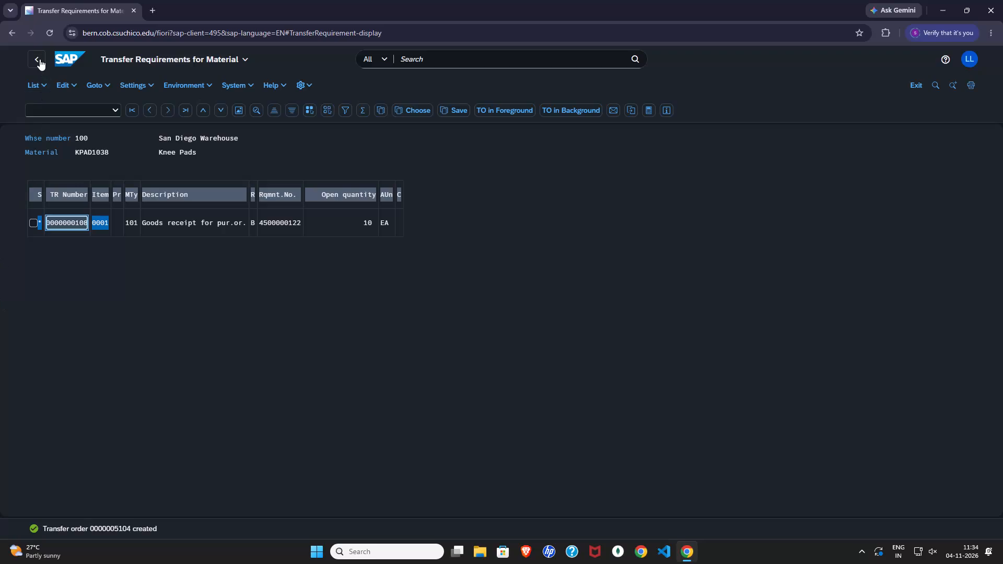
Leave the KPAD1038 transfer requirements list and its selection screen, returning to the Warehouse Management page.
click(40, 58)
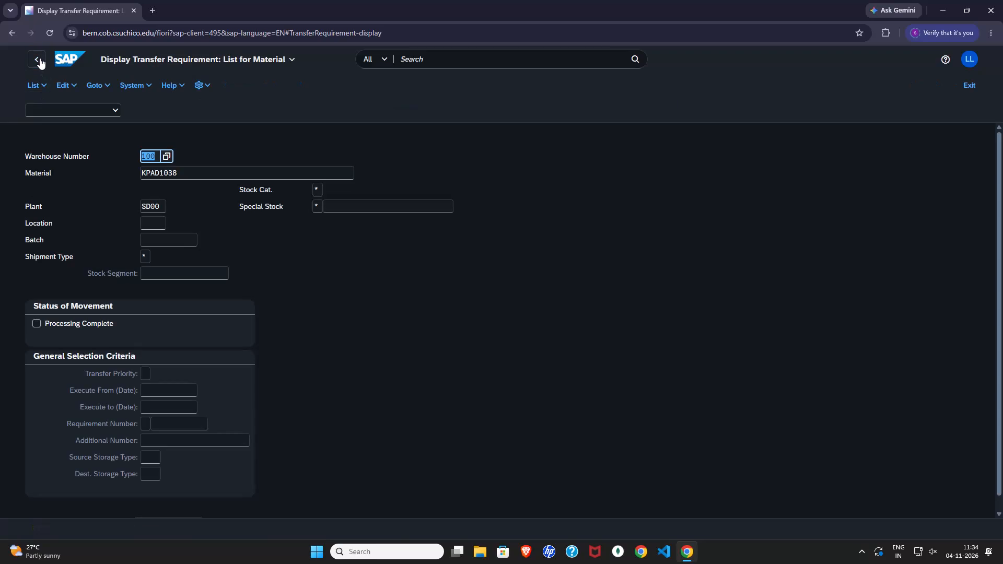
click(40, 58)
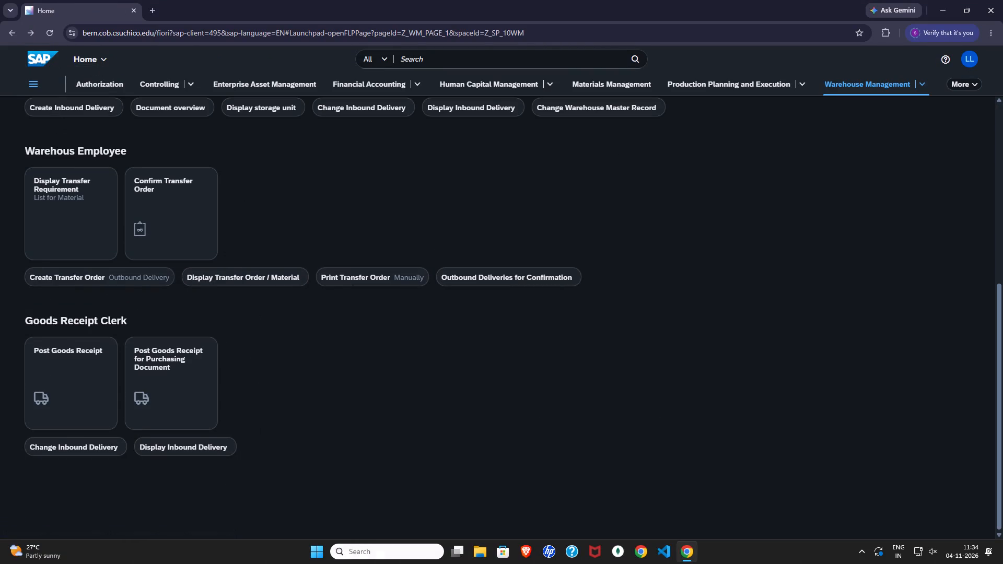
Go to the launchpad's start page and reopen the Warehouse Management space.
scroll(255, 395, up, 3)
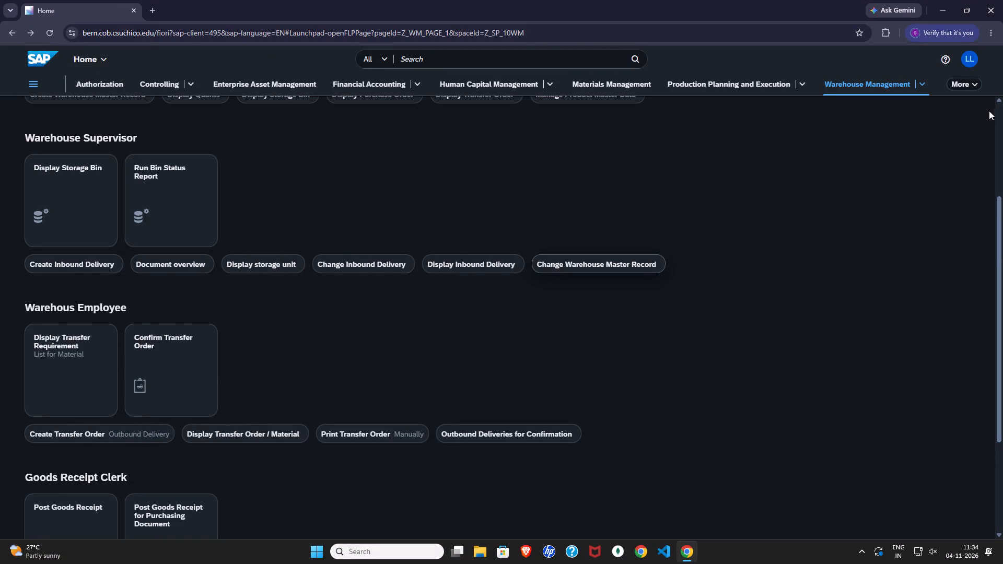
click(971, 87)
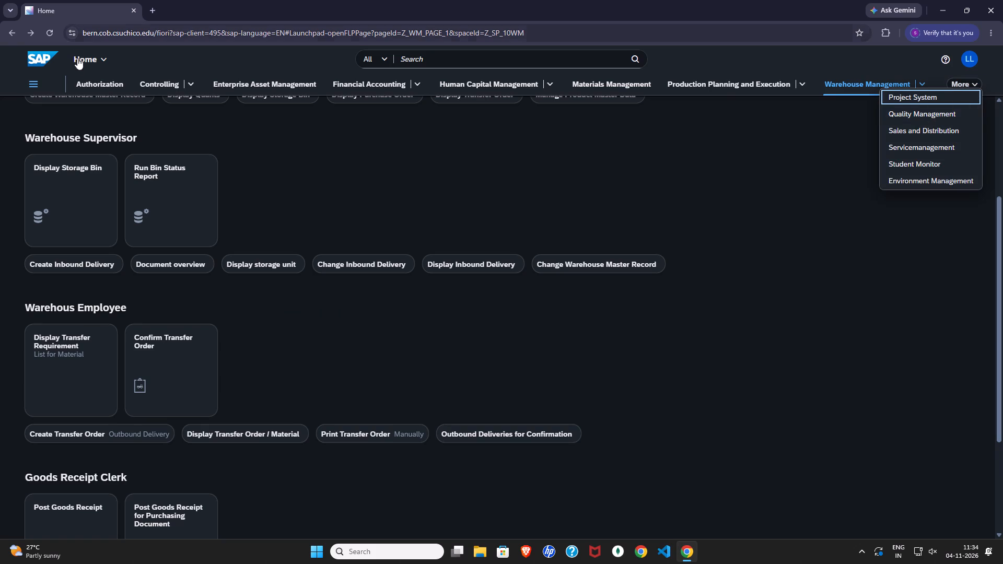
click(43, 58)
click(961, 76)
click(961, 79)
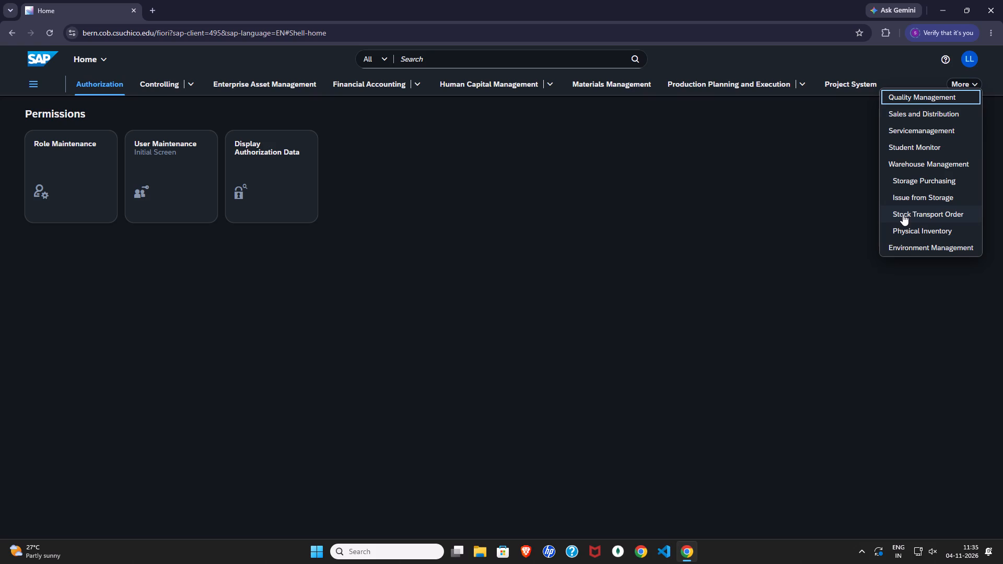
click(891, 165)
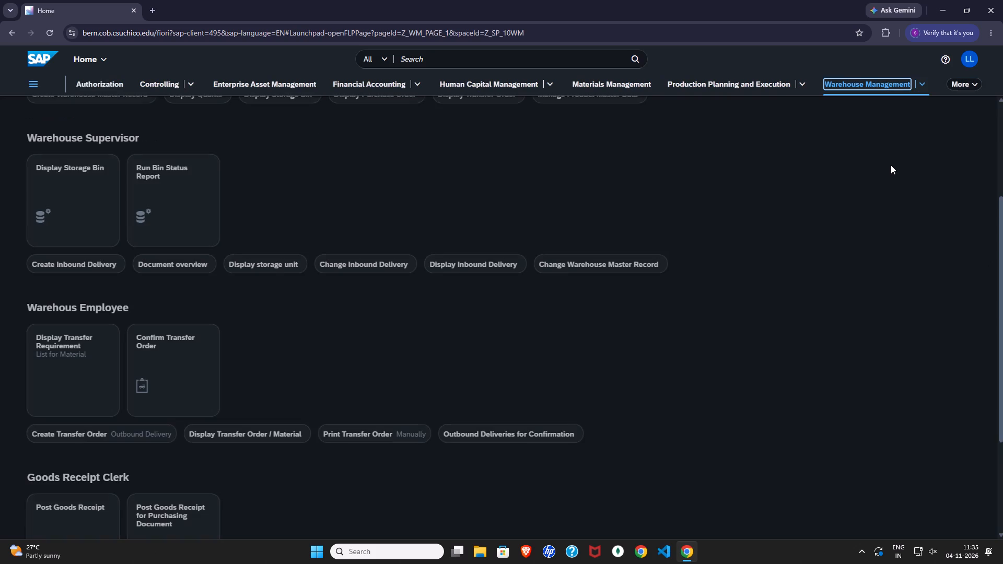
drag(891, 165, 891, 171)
Open the Confirm Transfer Order app from the Warehouse Employee group.
scroll(891, 171, down, 7)
scroll(856, 197, down, 3)
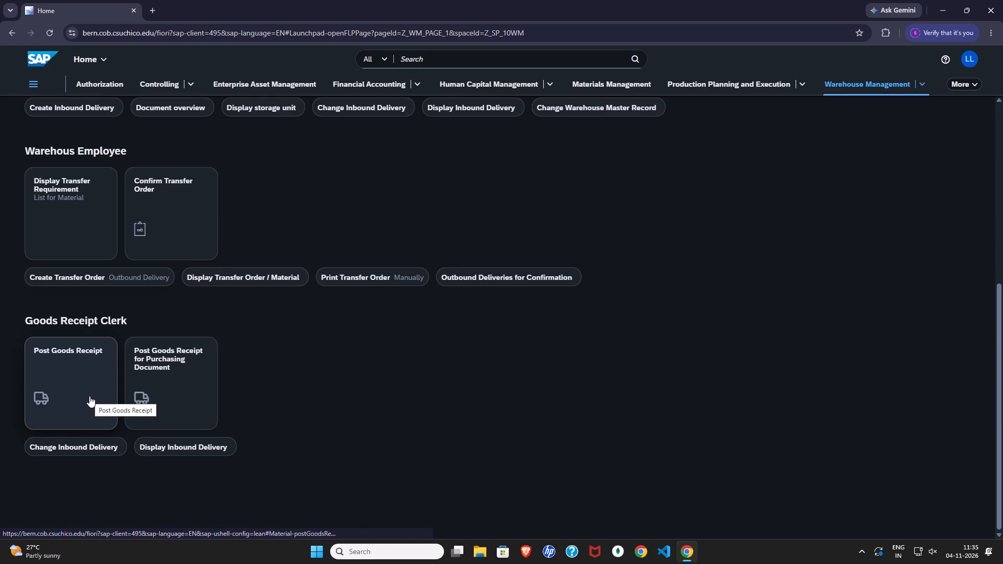
scroll(89, 396, up, 11)
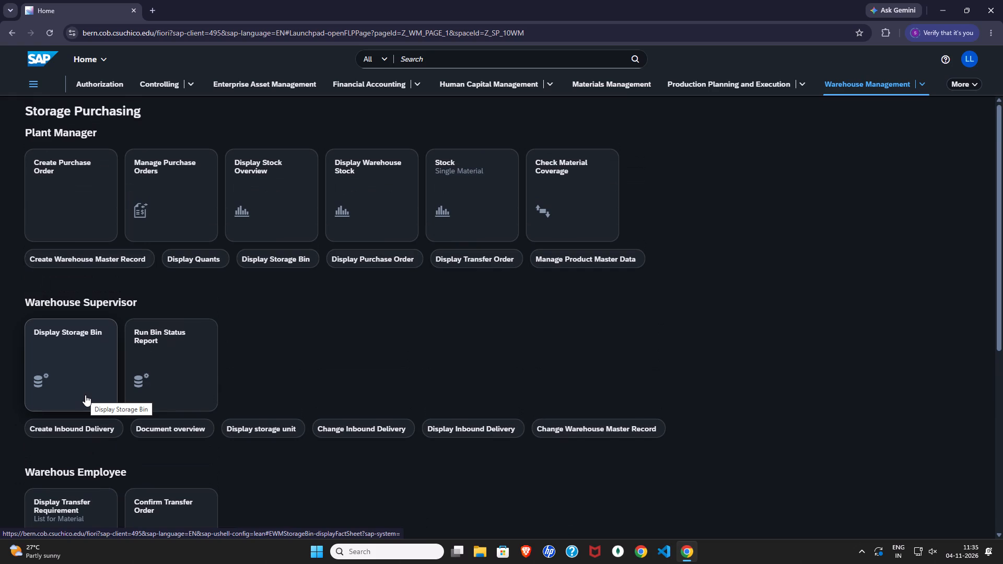
scroll(106, 385, down, 1)
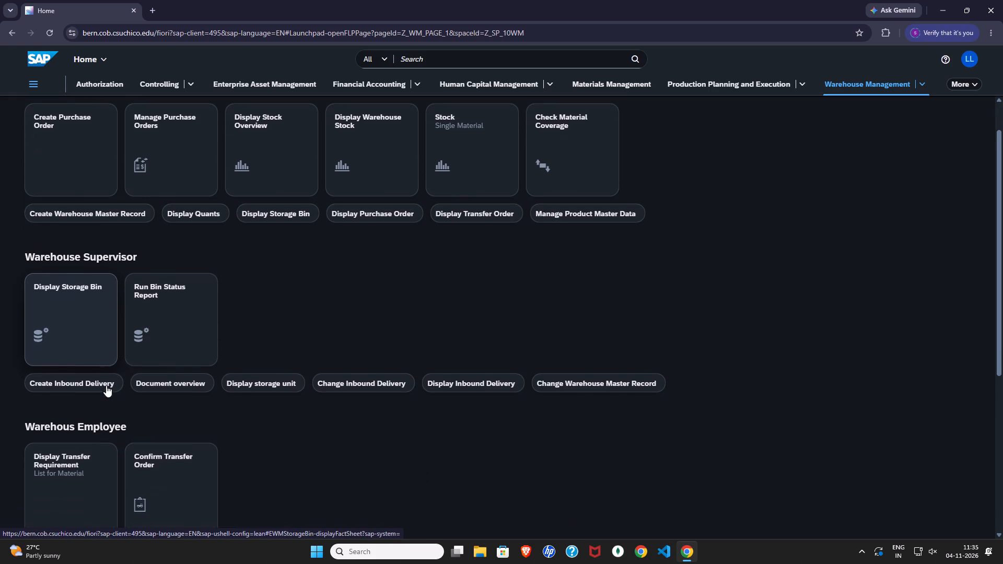
click(197, 470)
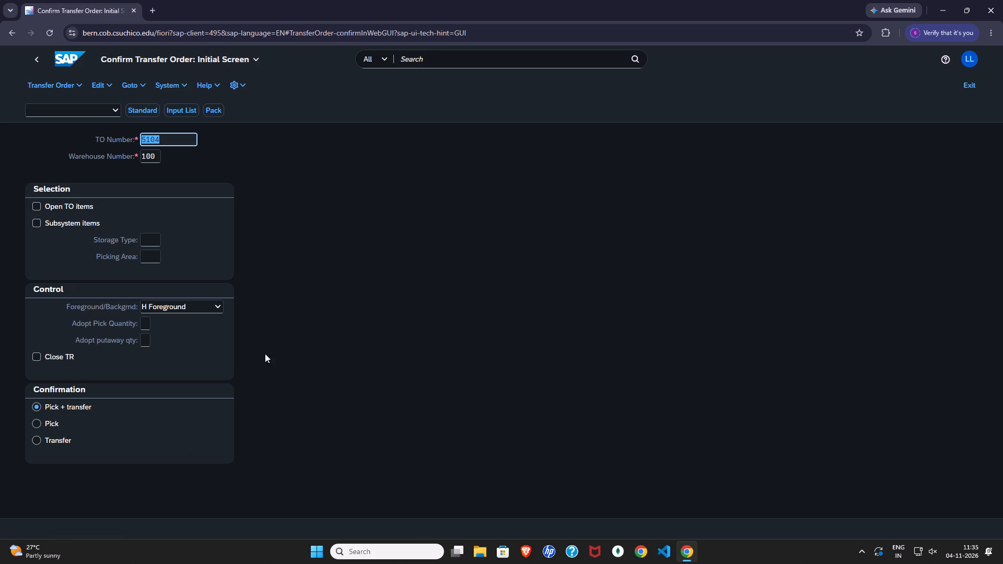
click(304, 337)
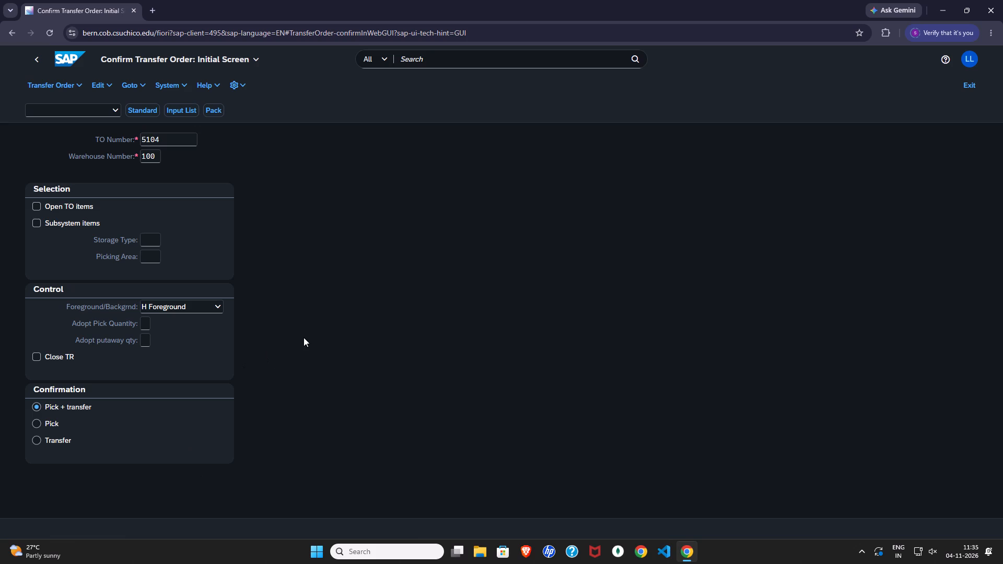
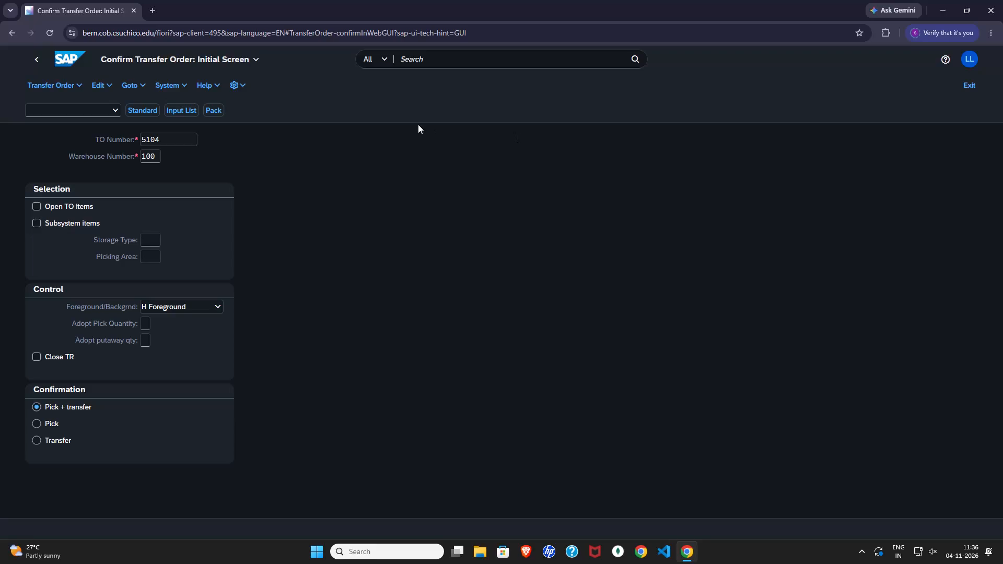
Bring up the item overview of transfer order 5104 in warehouse 100 for confirmation.
click(156, 156)
key(Return)
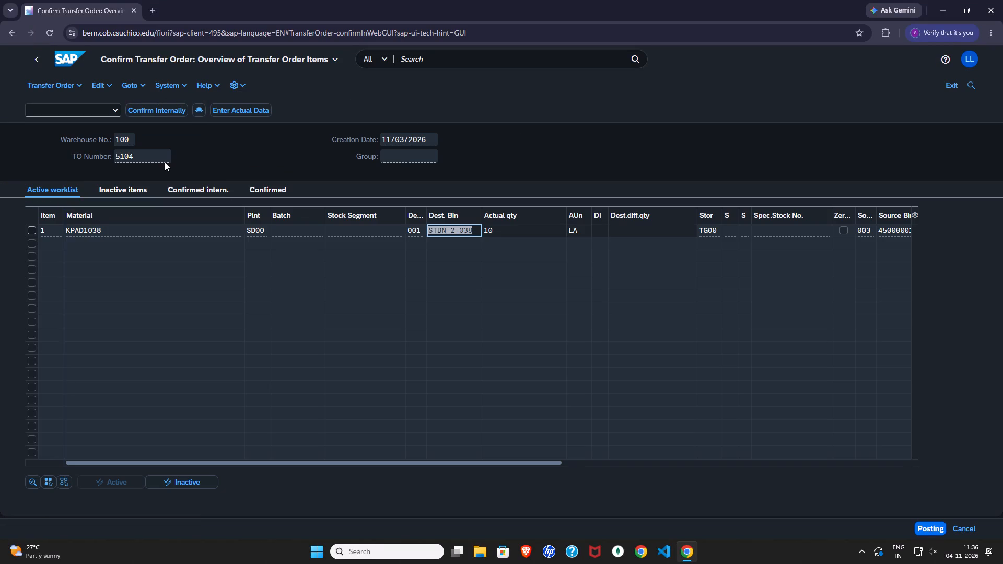
click(592, 183)
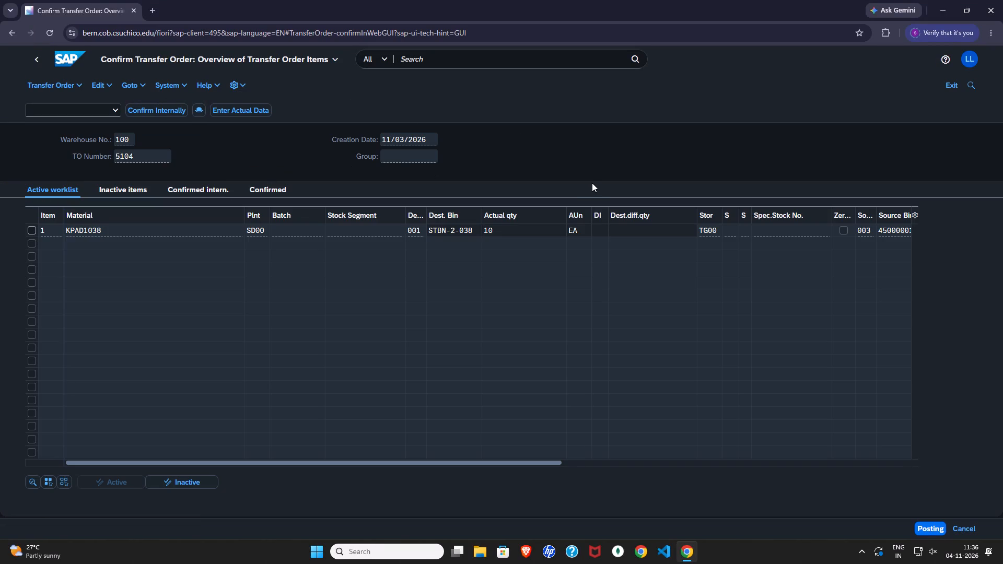
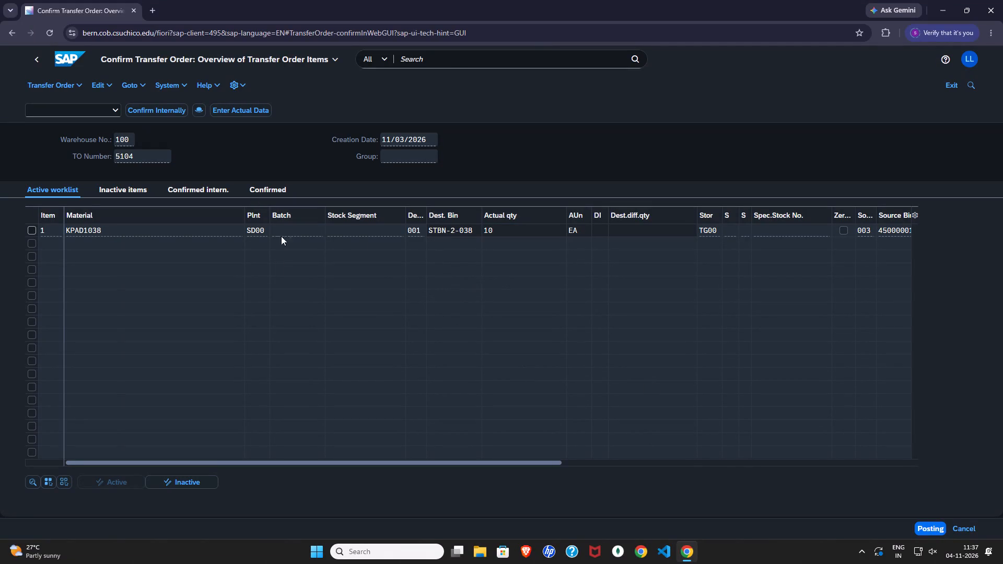
Post the confirmation of transfer order 5104 and leave the transfer order confirmation.
click(941, 529)
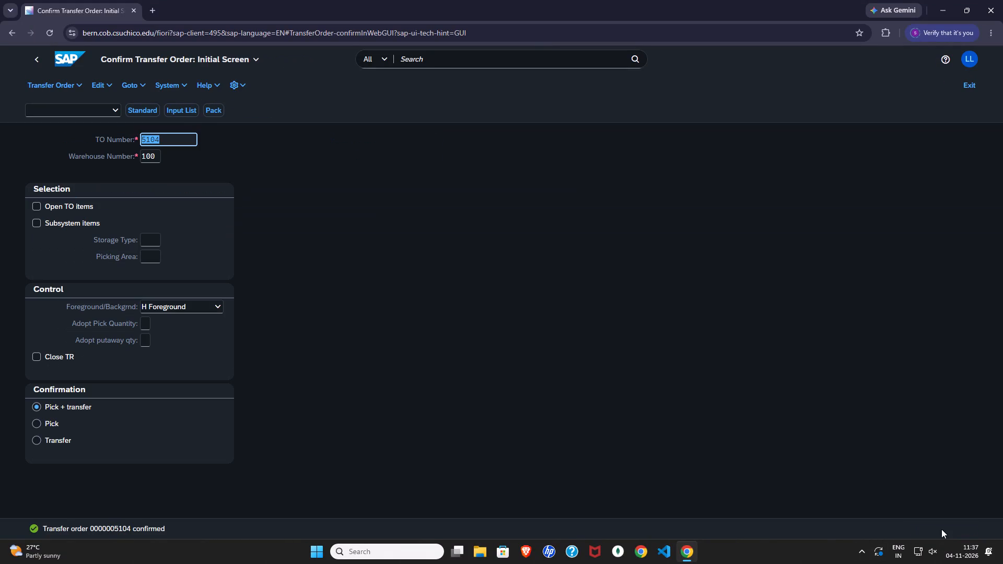
click(42, 59)
Run the Bin Status Report for warehouse 100 with the storage bin pattern STBN*038.
scroll(278, 347, up, 4)
click(194, 375)
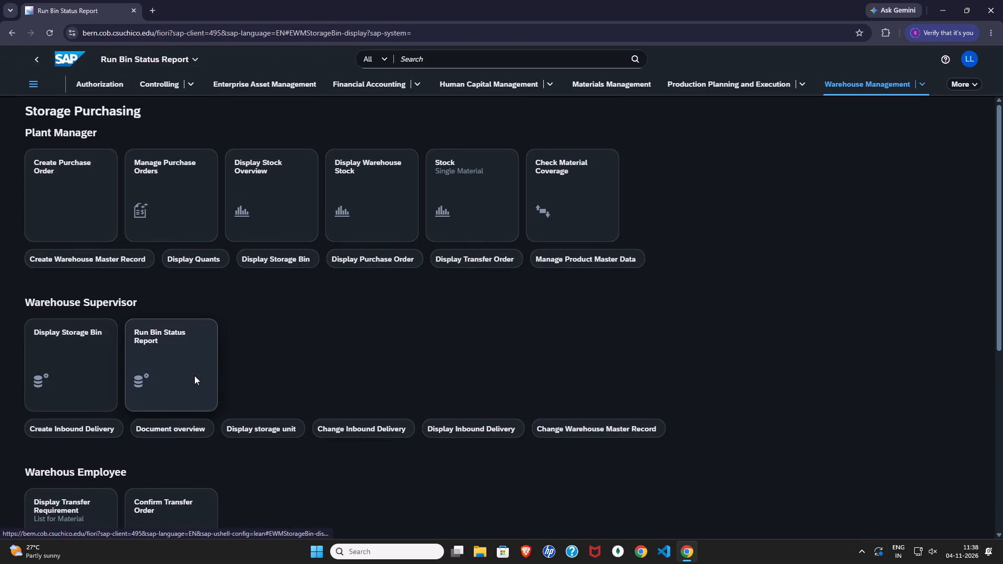
click(226, 175)
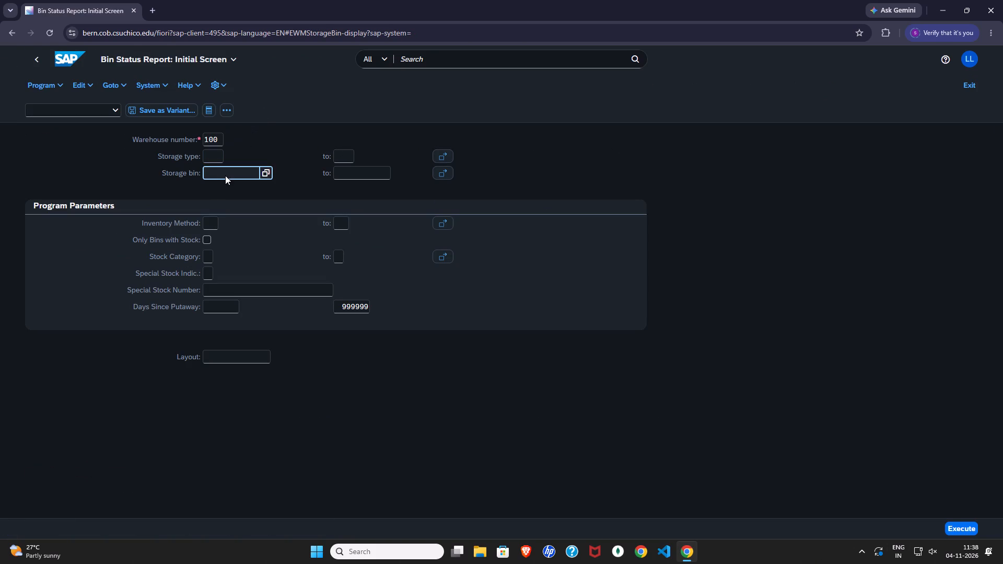
text(STN)
key(BackSpace)
text(BN)
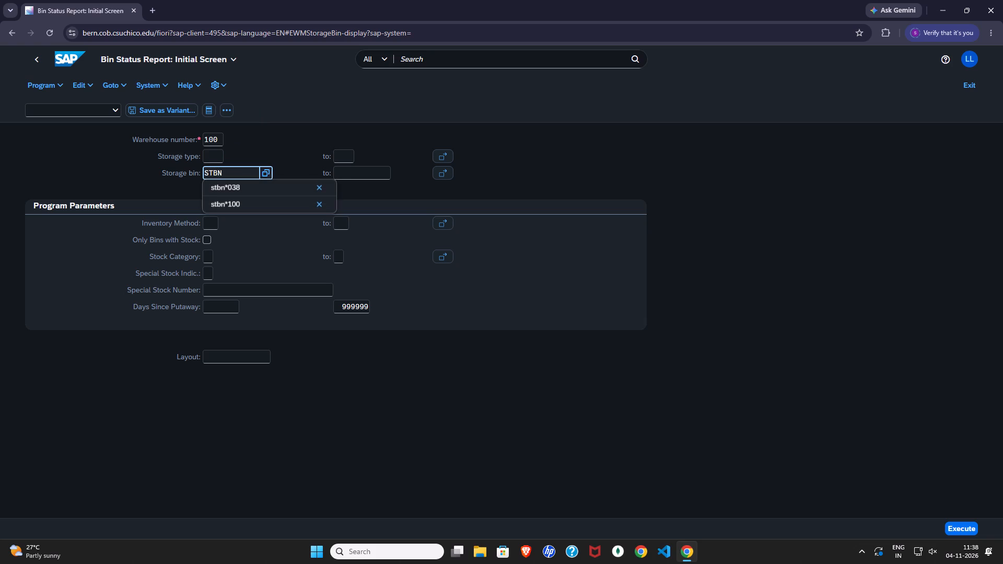
key(shift+asterisk)
click(322, 205)
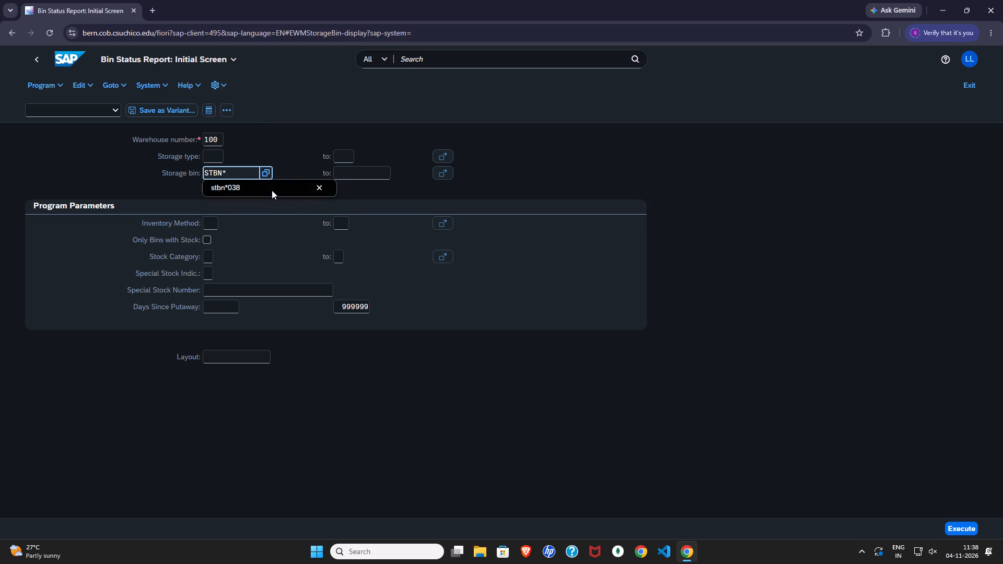
click(272, 190)
click(403, 417)
key(Return)
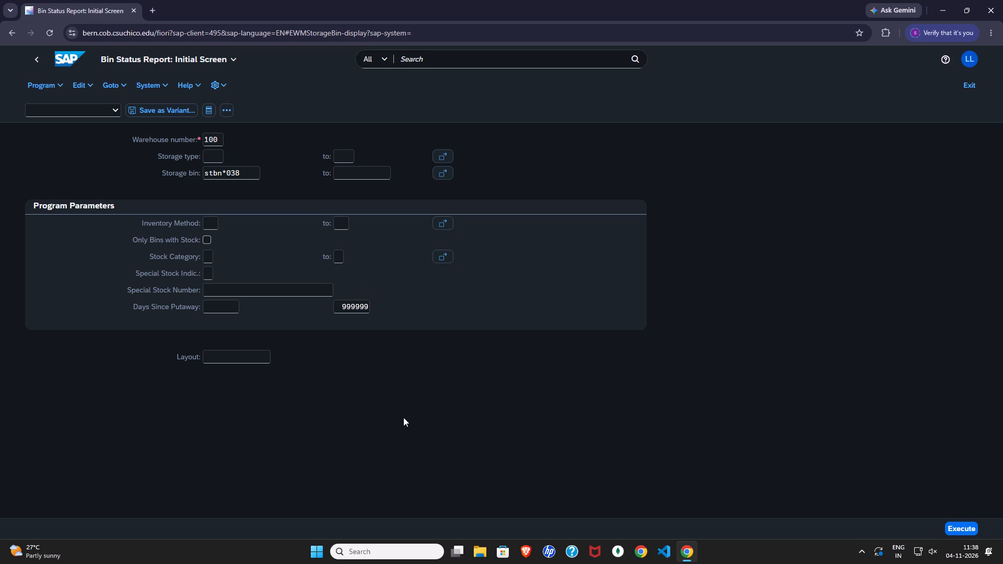
click(975, 526)
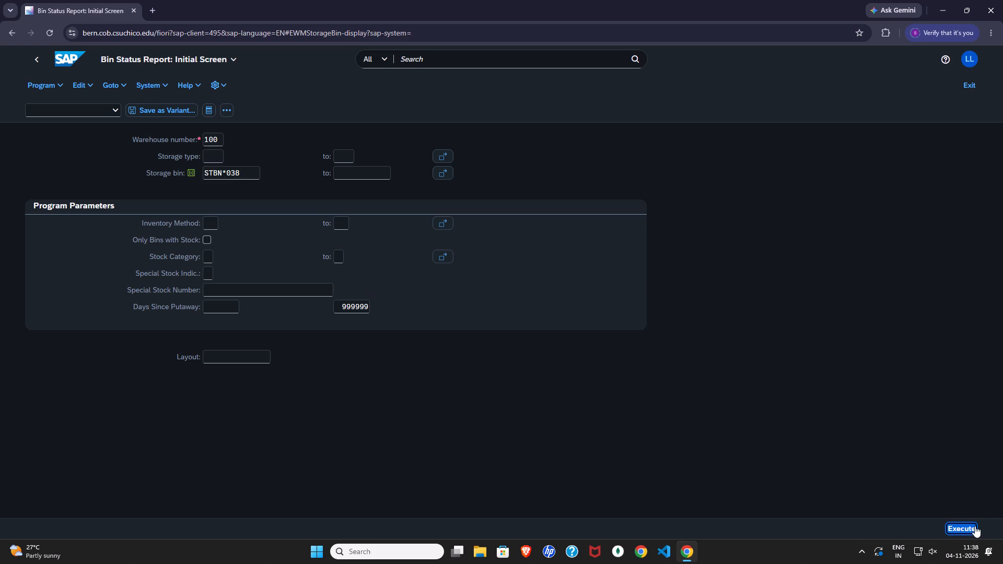
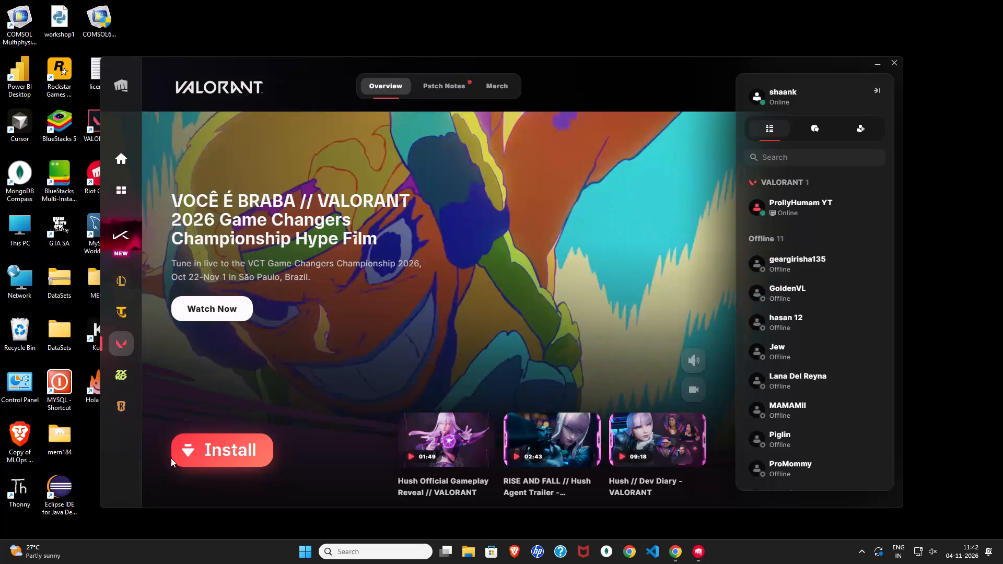
Start the VALORANT installation in English at C:\Riot Games\VALORANT\live, with the desktop shortcut and auto-update enabled.
click(201, 449)
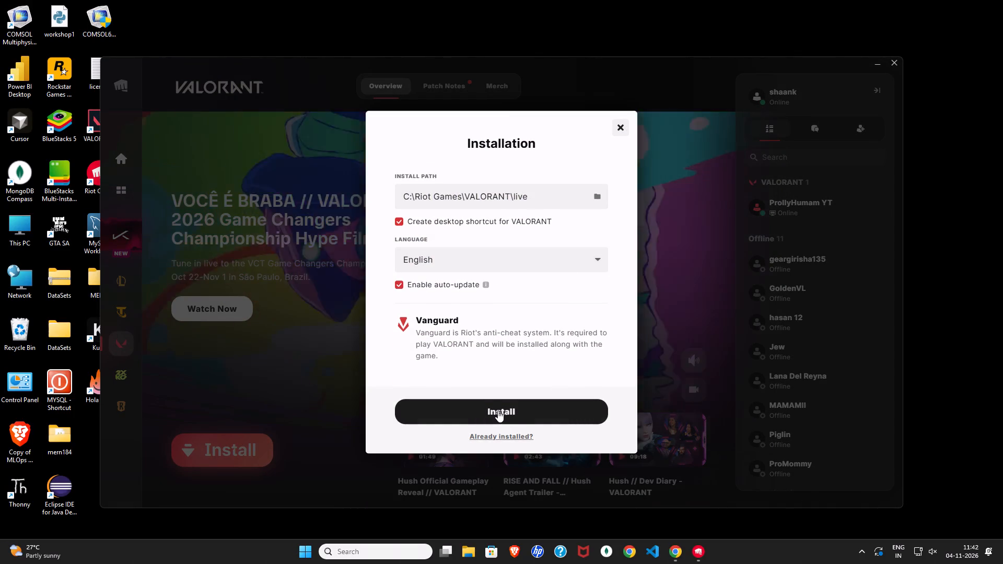
click(498, 410)
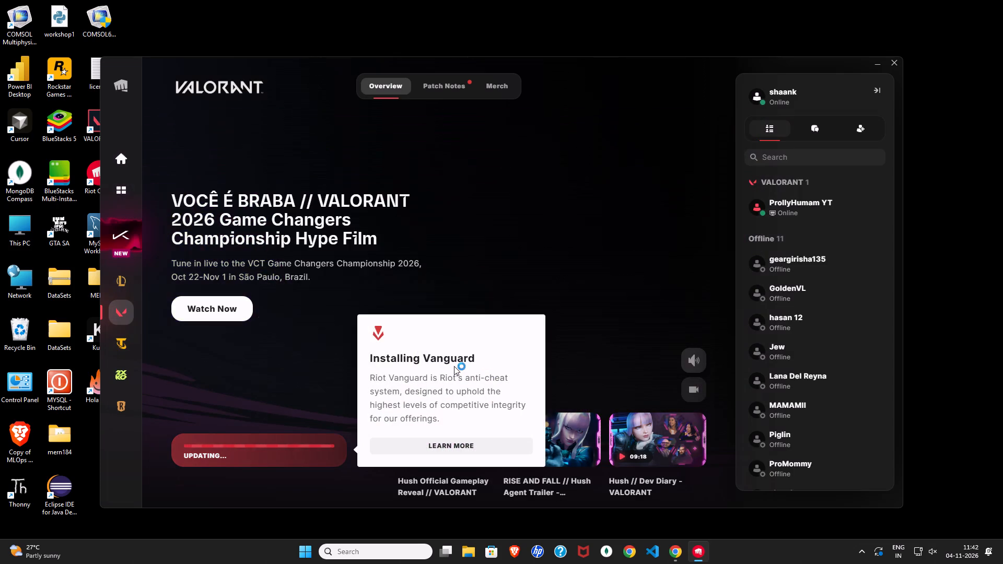
click(297, 350)
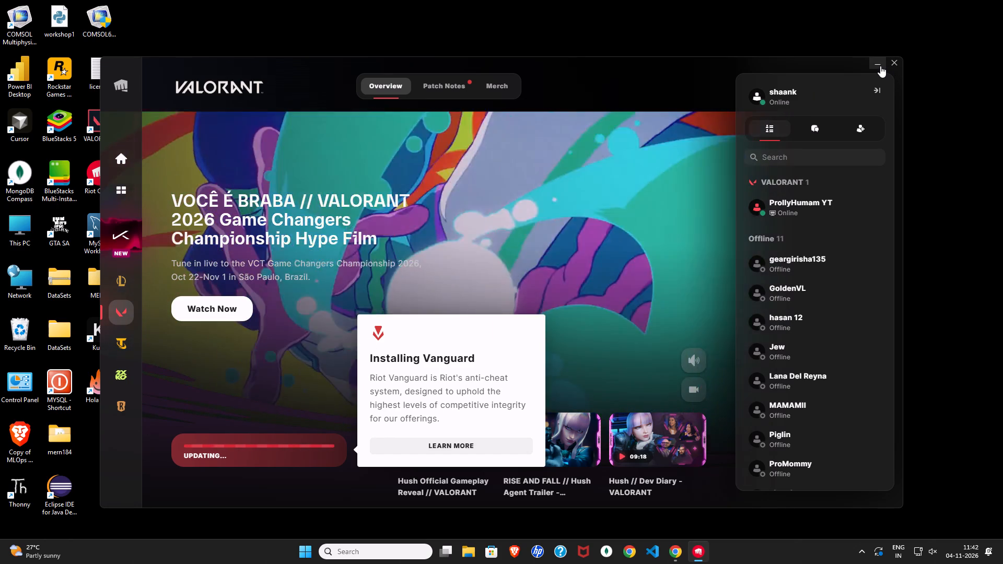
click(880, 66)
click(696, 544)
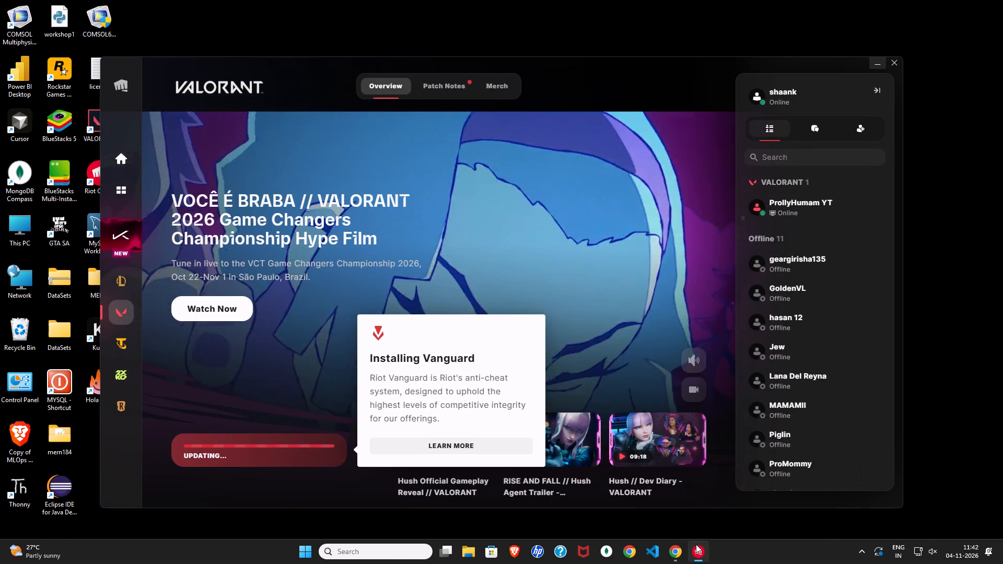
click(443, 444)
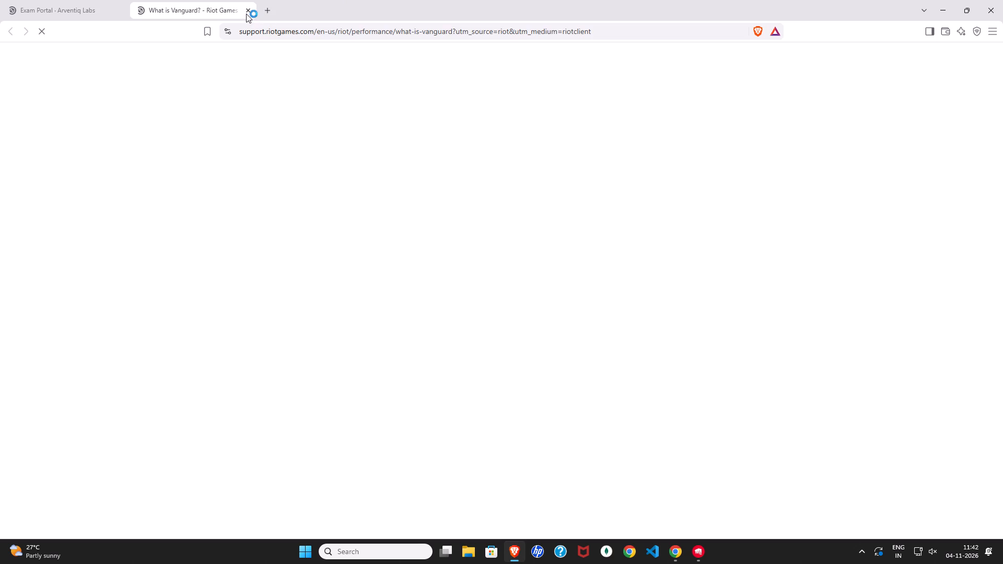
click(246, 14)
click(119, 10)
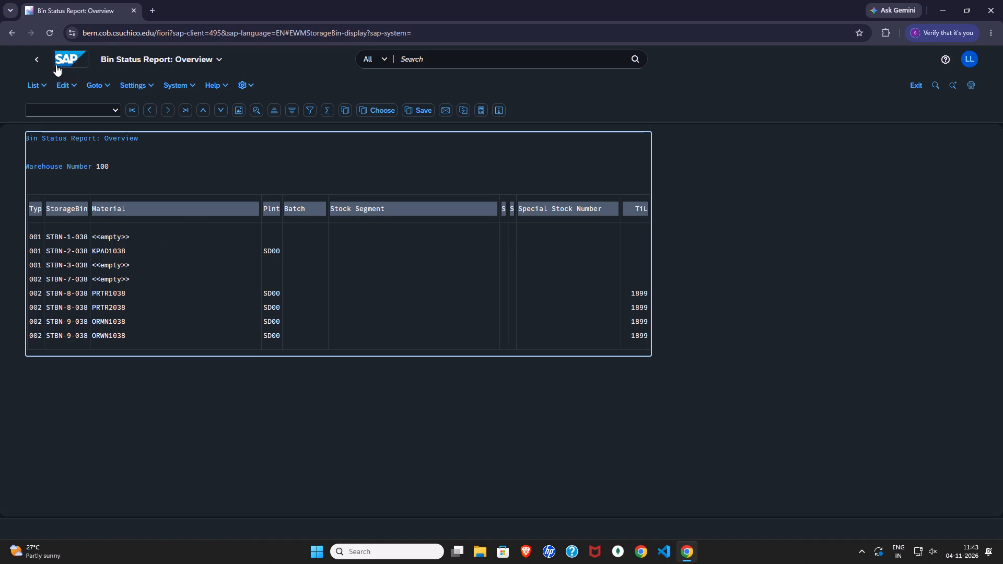
Switch to Chrome and leave the Bin Status Report for the SAP home page.
click(59, 62)
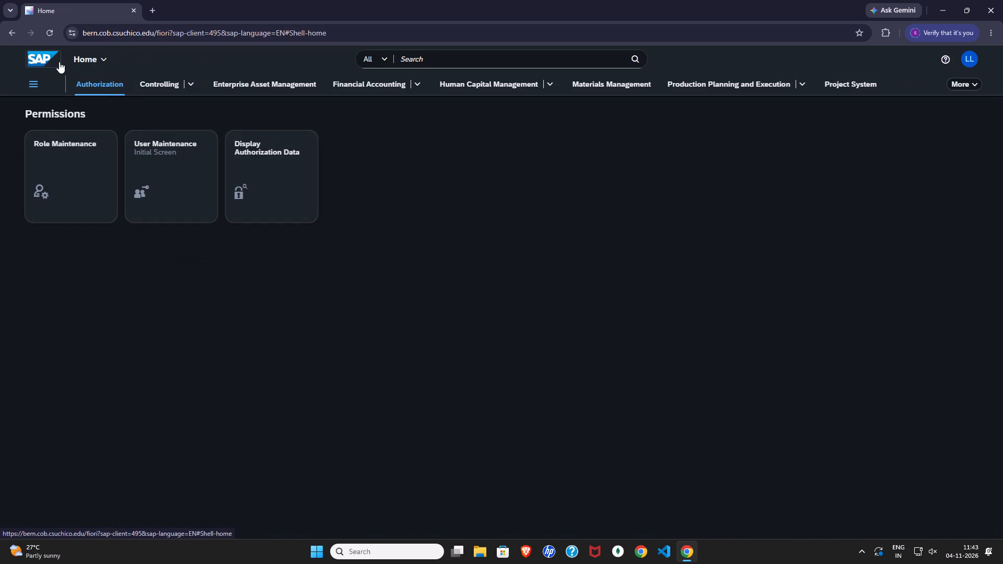
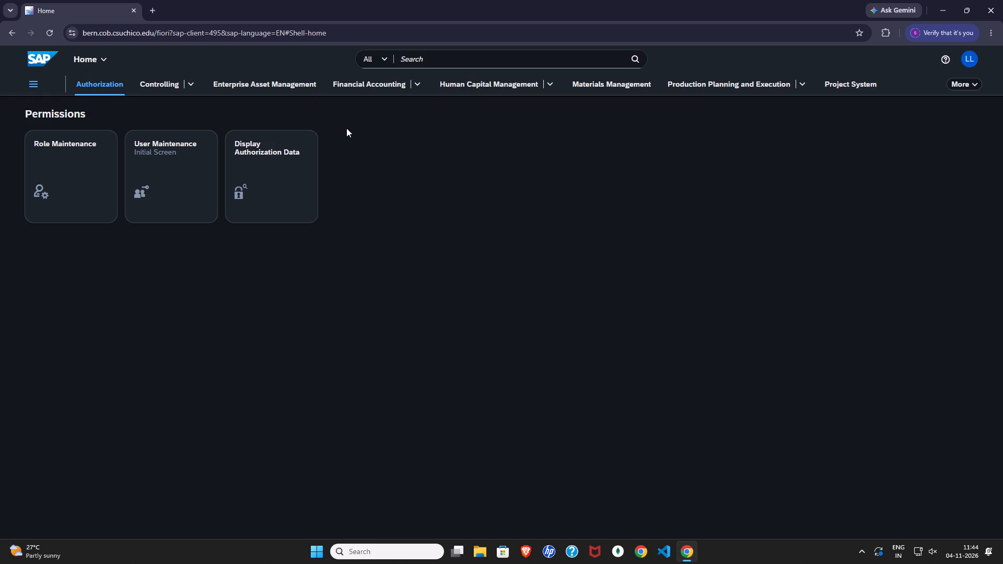
Open the Warehouse Management space from the SAP home page.
click(162, 87)
click(95, 85)
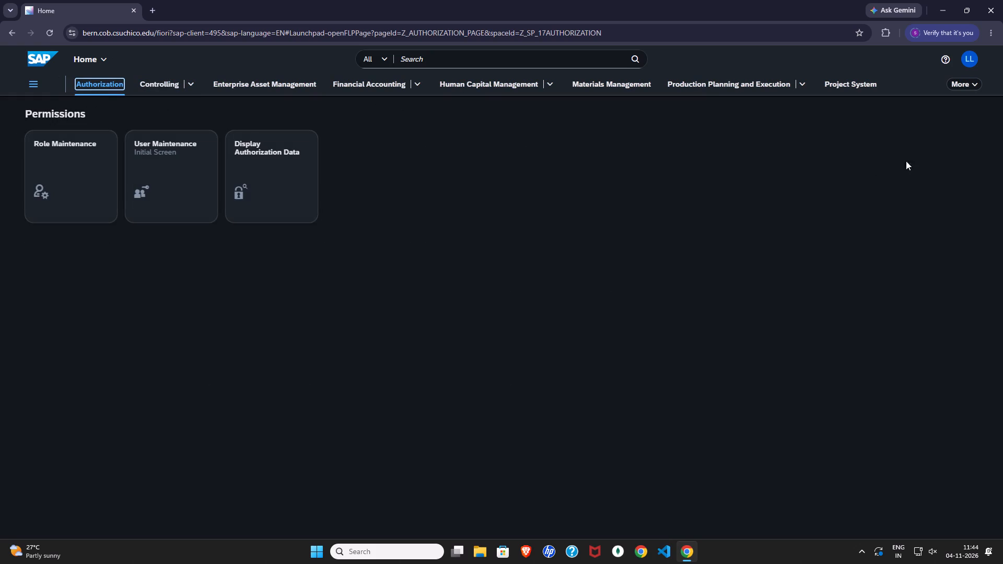
click(968, 85)
click(906, 163)
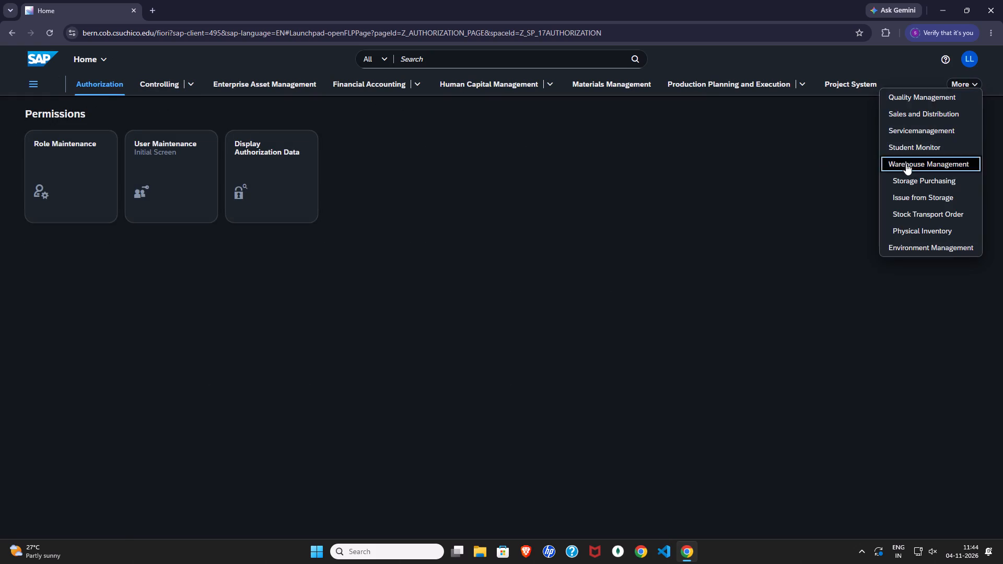
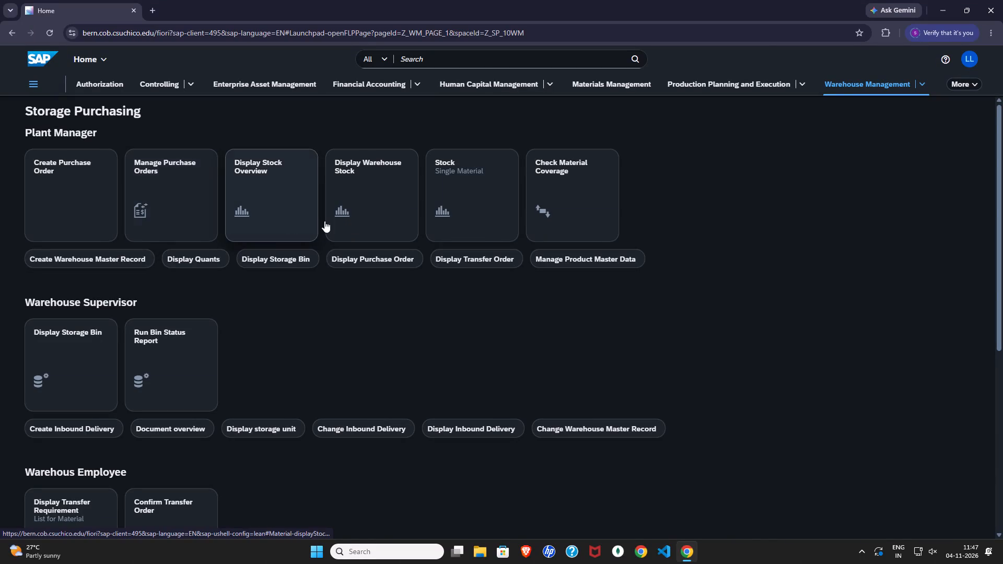
Look up the single-material stock of EPAD1038 across all plants and storage locations, and return to the Warehouse Management page.
click(465, 195)
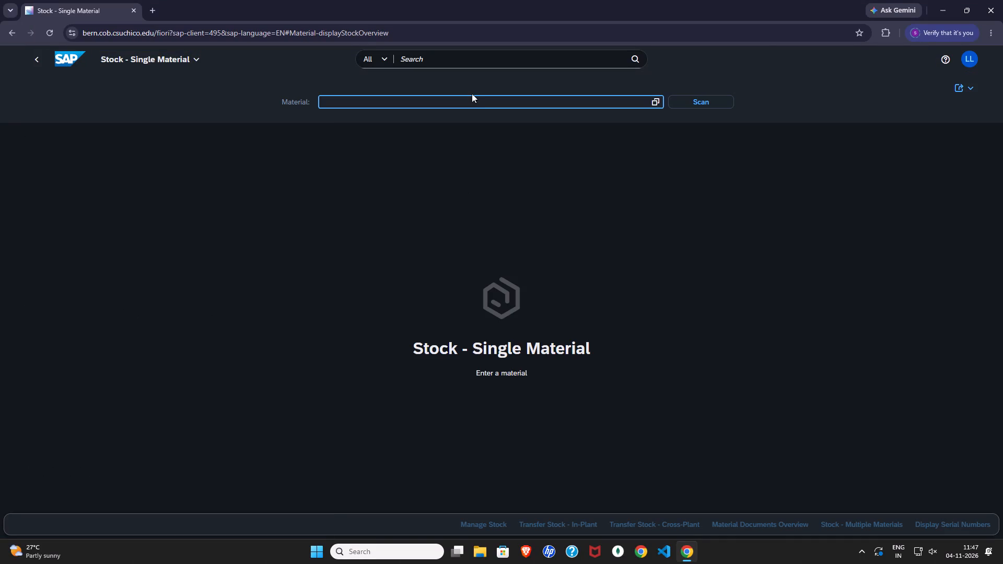
click(469, 97)
text(EPAD1)
text(038)
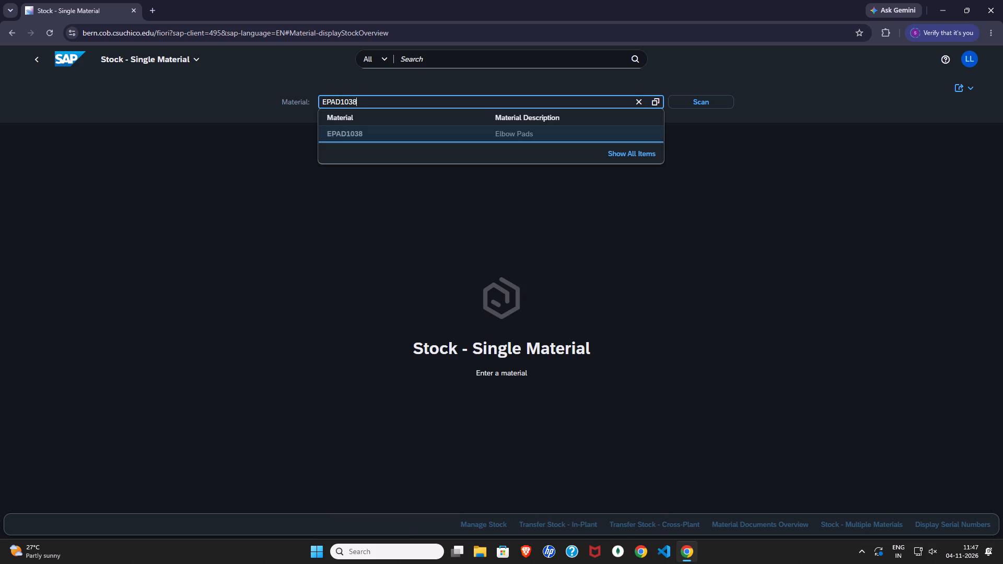
key(Return)
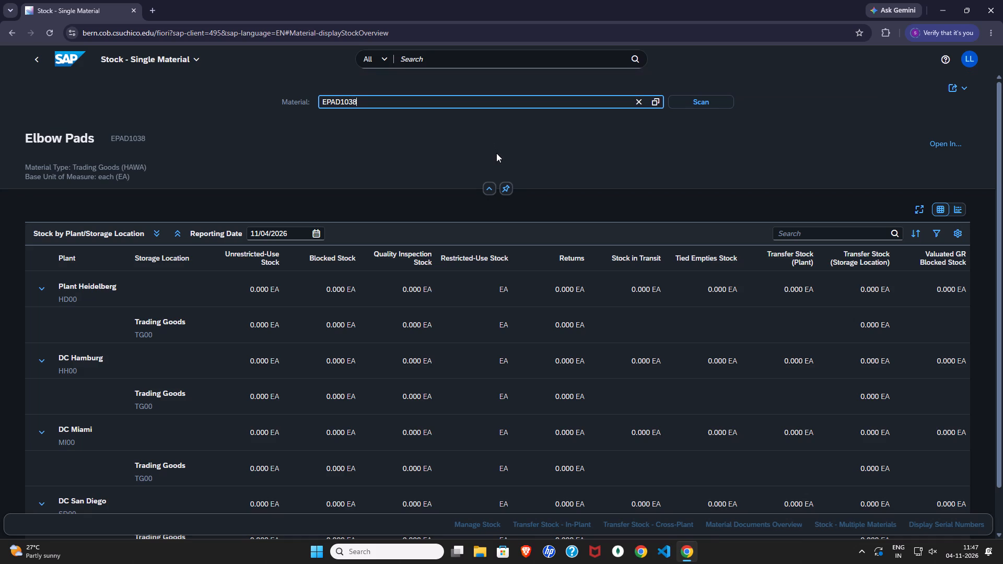
scroll(496, 153, down, 14)
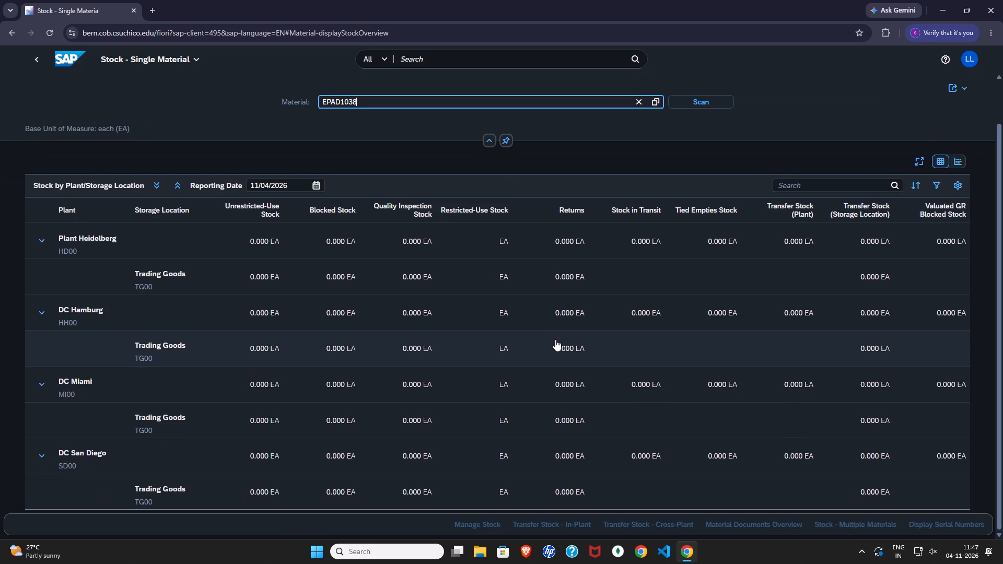
scroll(555, 339, up, 4)
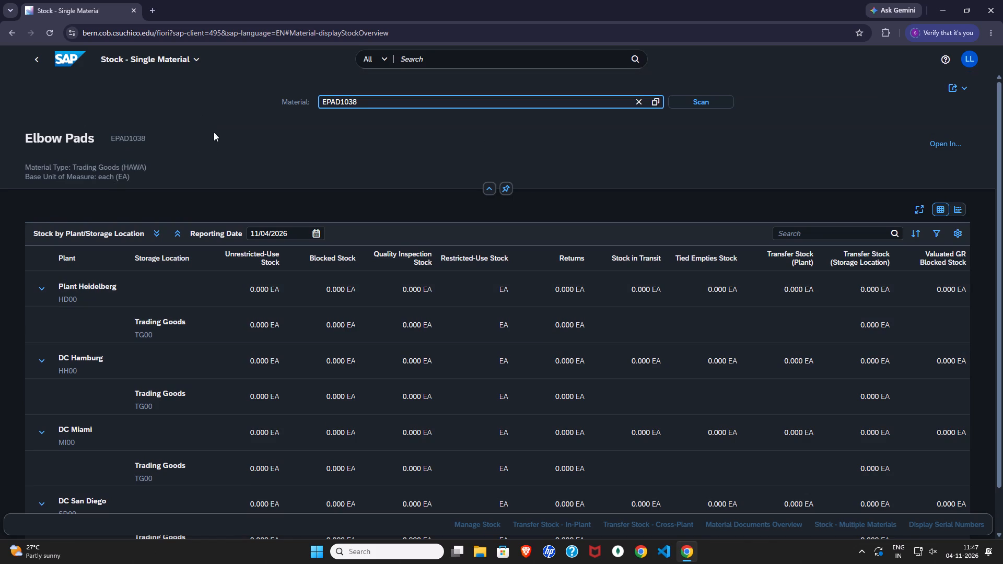
click(43, 52)
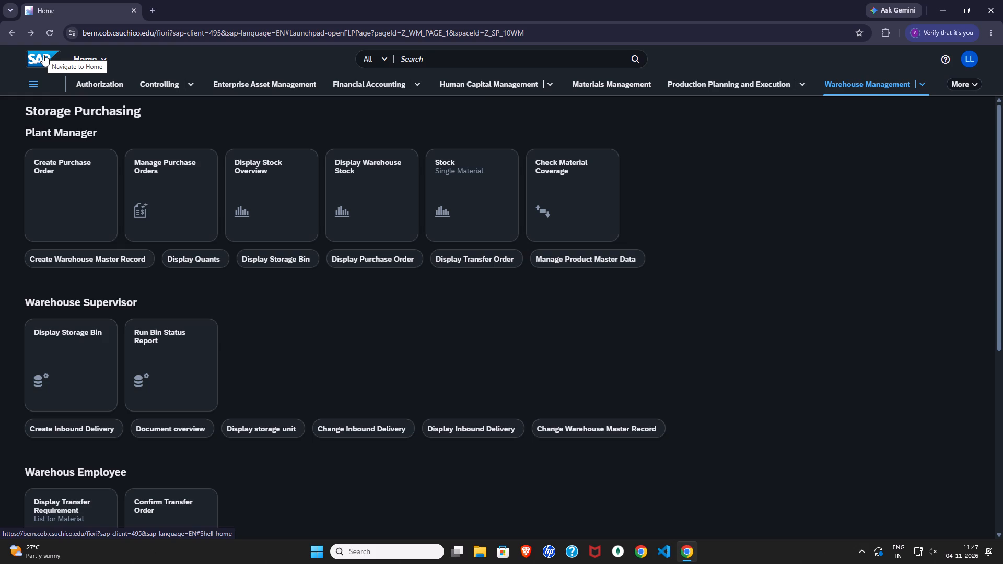
Open the Create Purchase Order app for the plant manager.
click(83, 189)
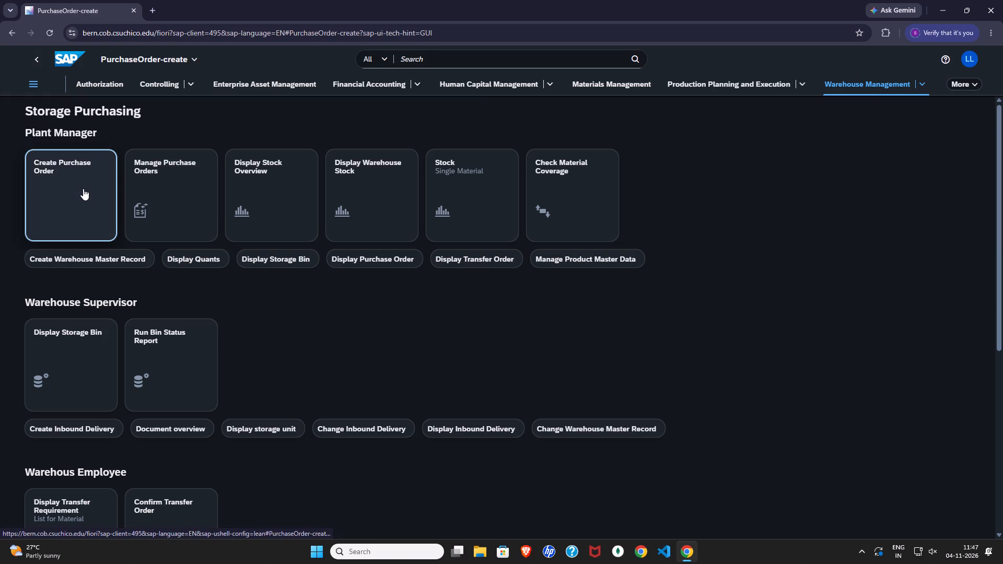
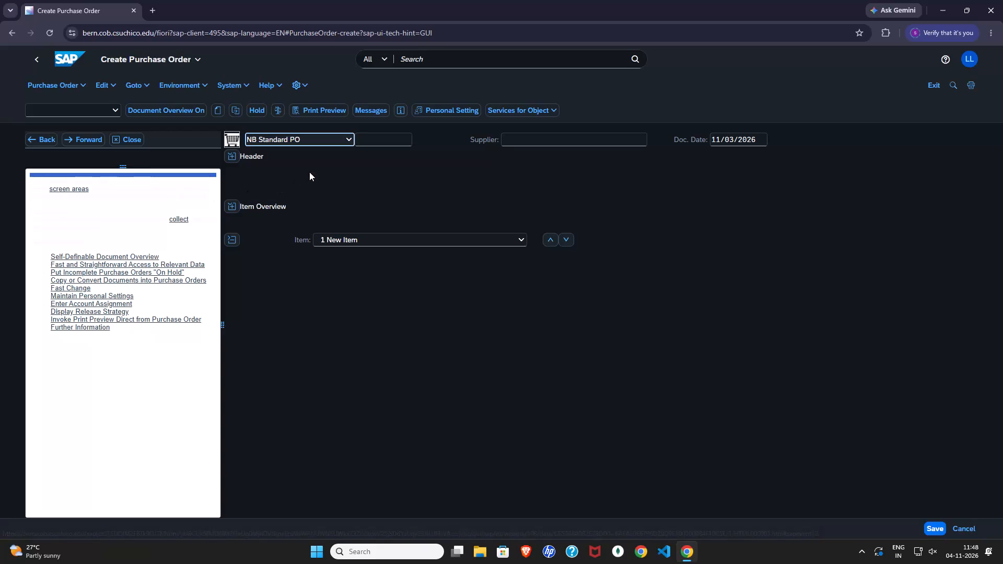
Choose NB Standard PO as the purchase order's document type.
click(309, 172)
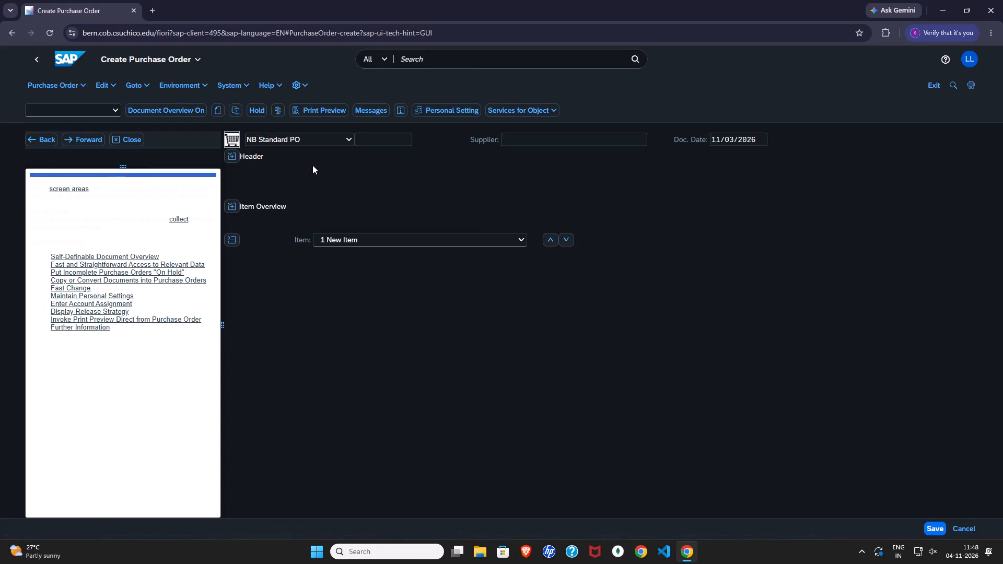
click(386, 148)
click(384, 140)
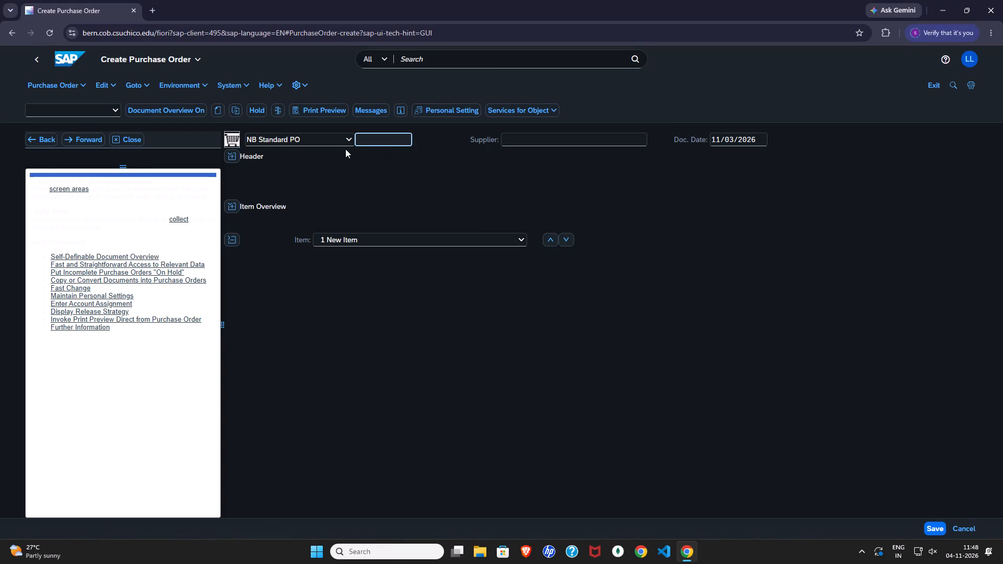
click(349, 139)
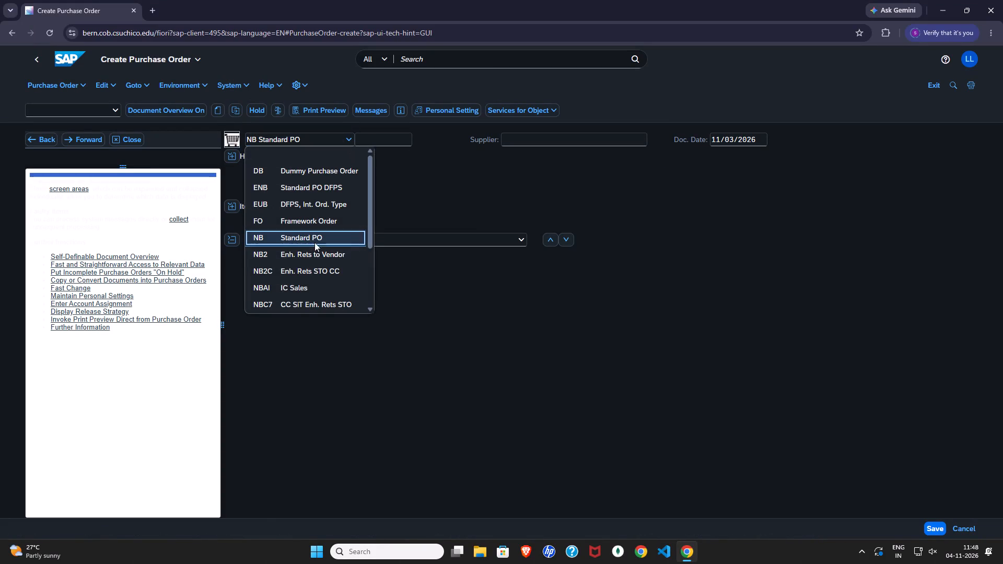
click(309, 239)
click(381, 204)
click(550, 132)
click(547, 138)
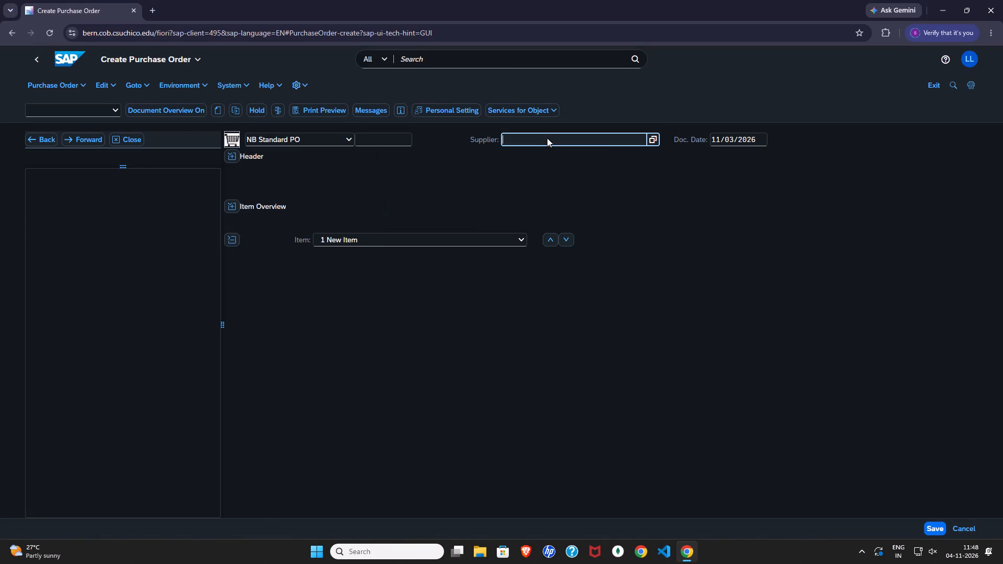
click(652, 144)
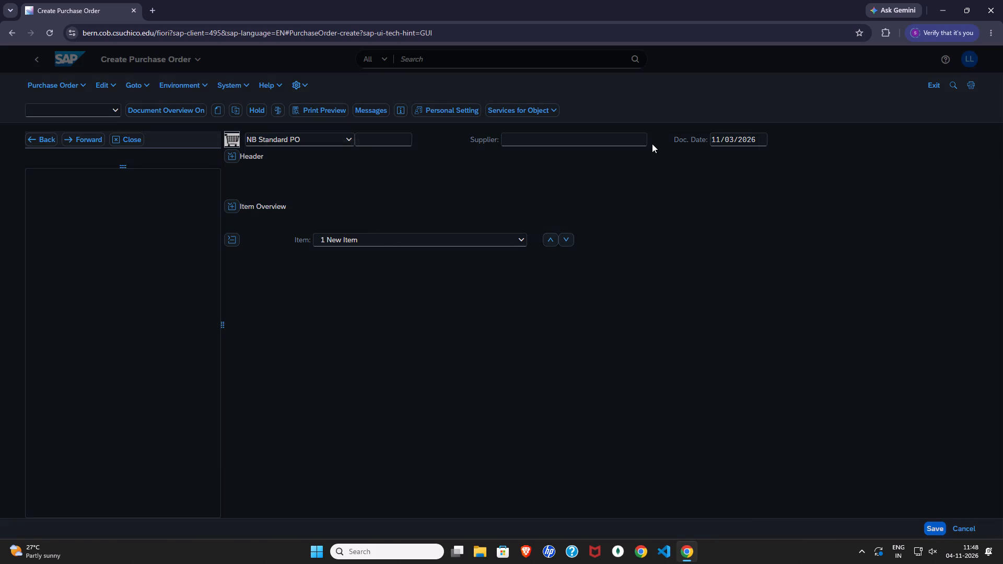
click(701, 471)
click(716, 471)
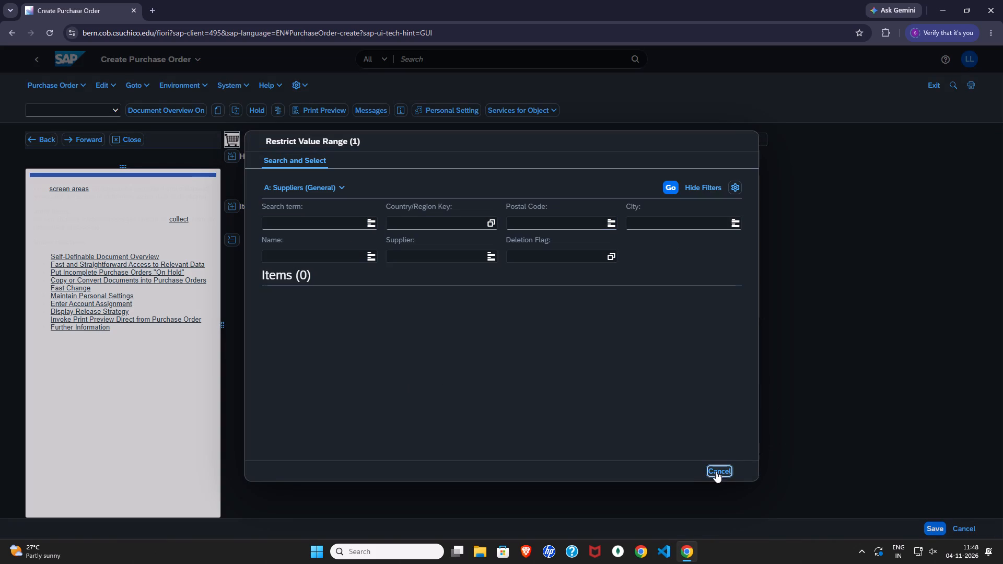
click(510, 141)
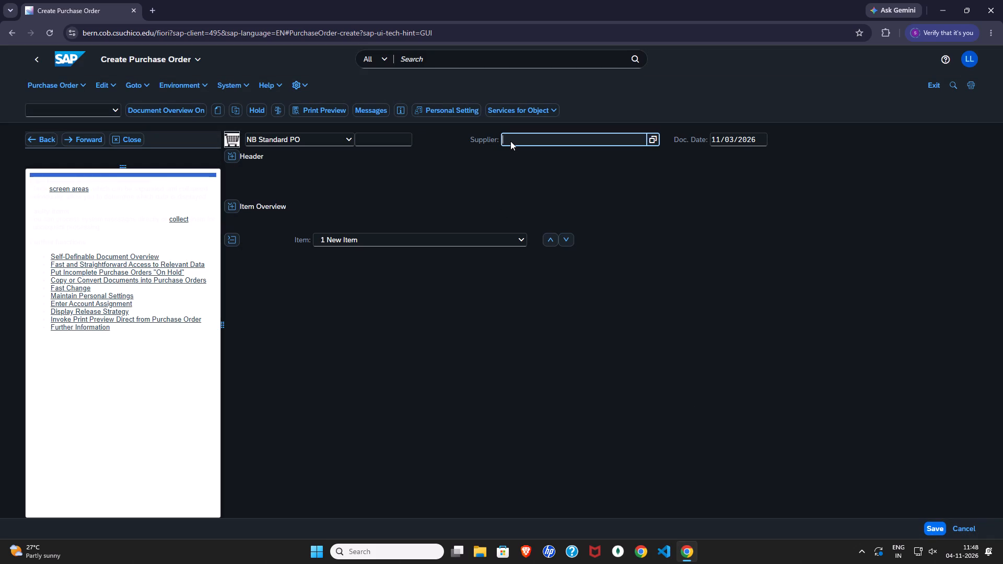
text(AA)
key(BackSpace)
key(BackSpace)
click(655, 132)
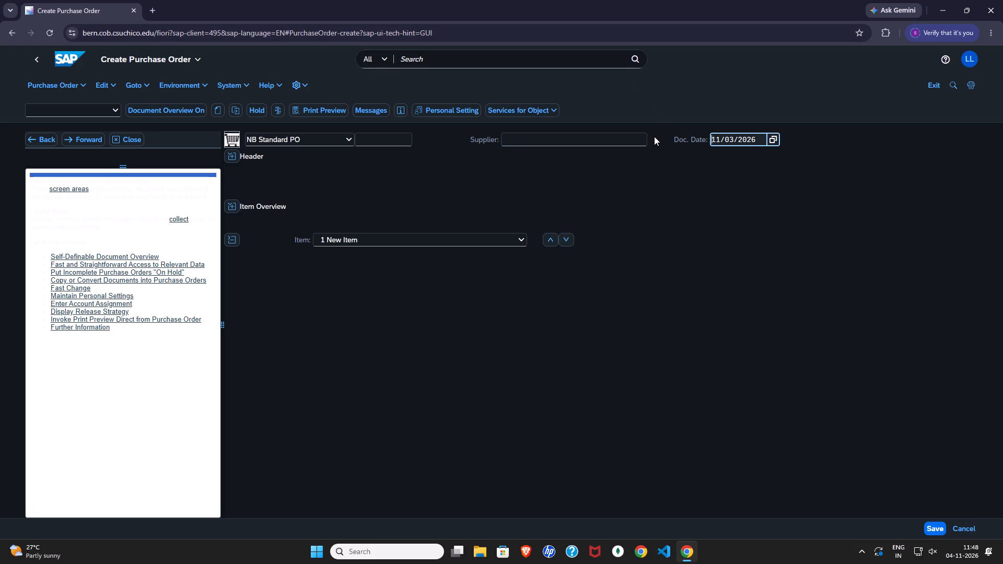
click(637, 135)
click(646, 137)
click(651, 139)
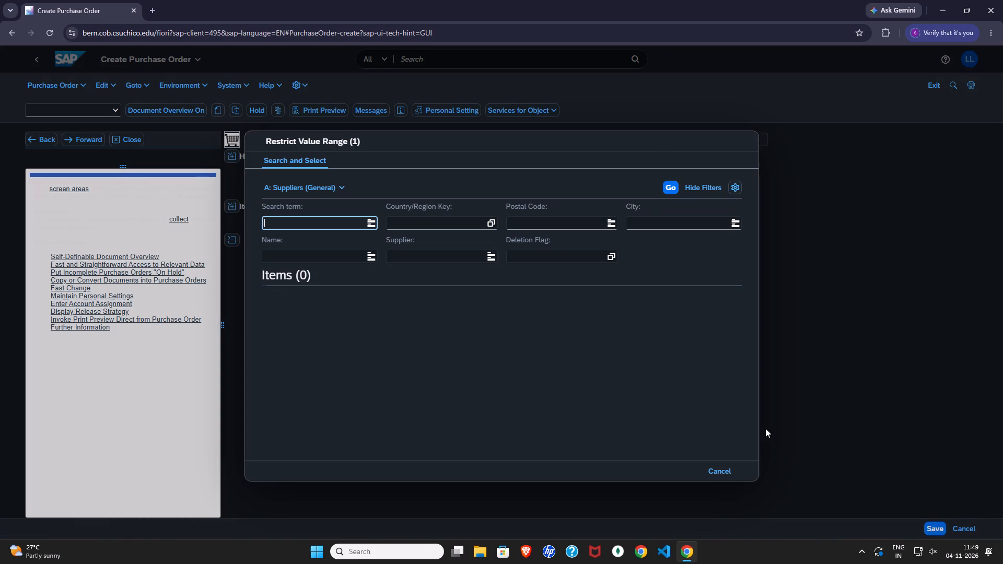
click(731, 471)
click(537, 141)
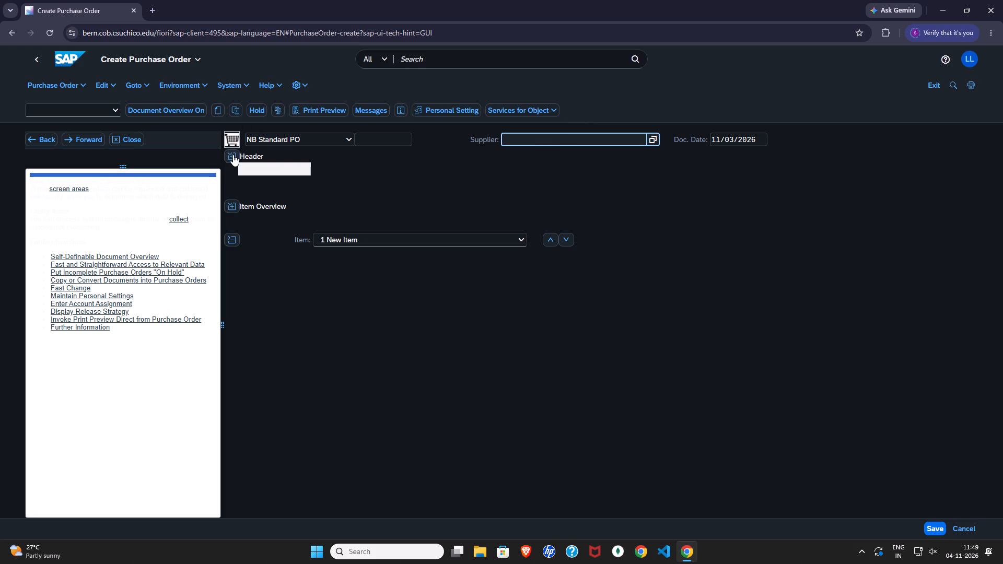
Expand the Item Overview section of the purchase order to show its item table.
click(235, 210)
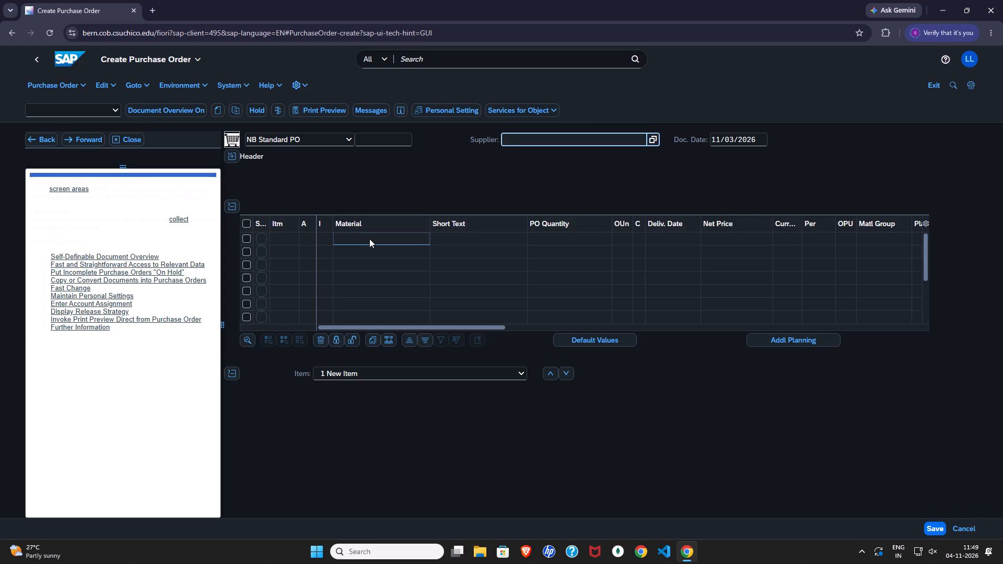
Open the purchase order's Supplier field for entry.
click(517, 140)
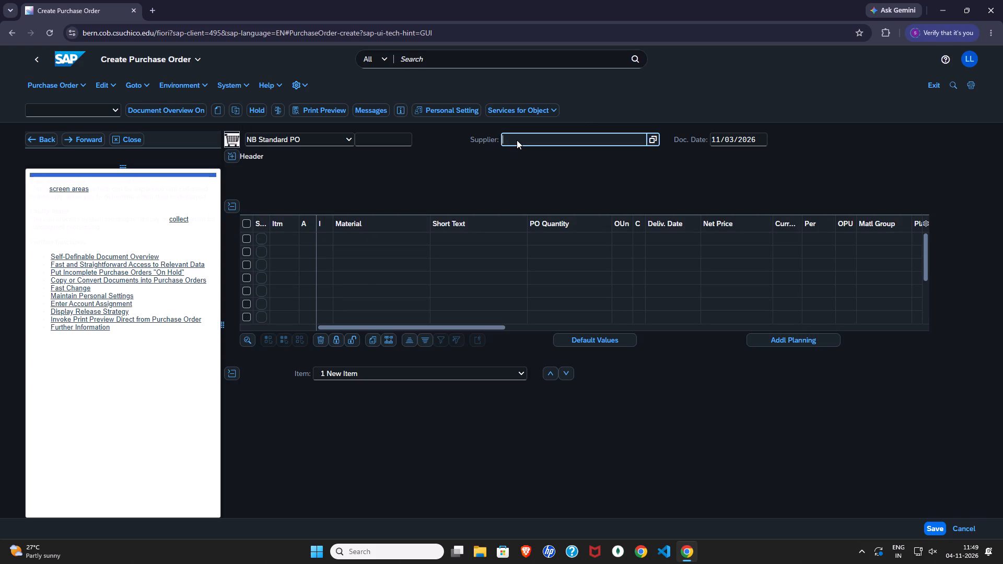